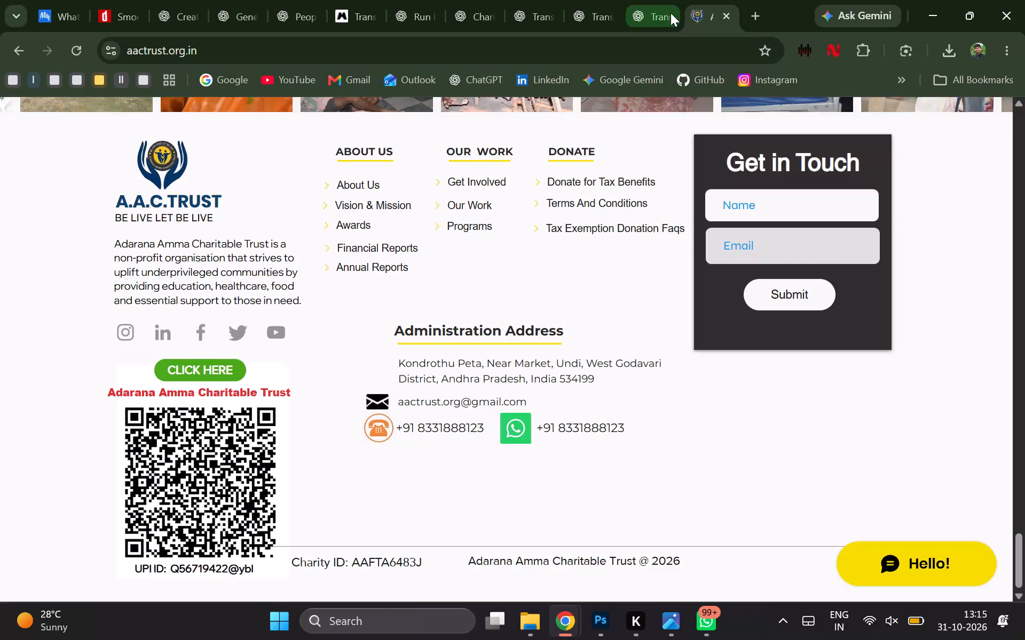
Look through the open ChatGPT conversations for the banner text proposed for Adarana Amma Charitable Trust.
{"action": "left_click", "coordinate": [666, 10]}
{"action": "left_click", "coordinate": [606, 0]}
{"action": "left_click", "coordinate": [547, 0]}
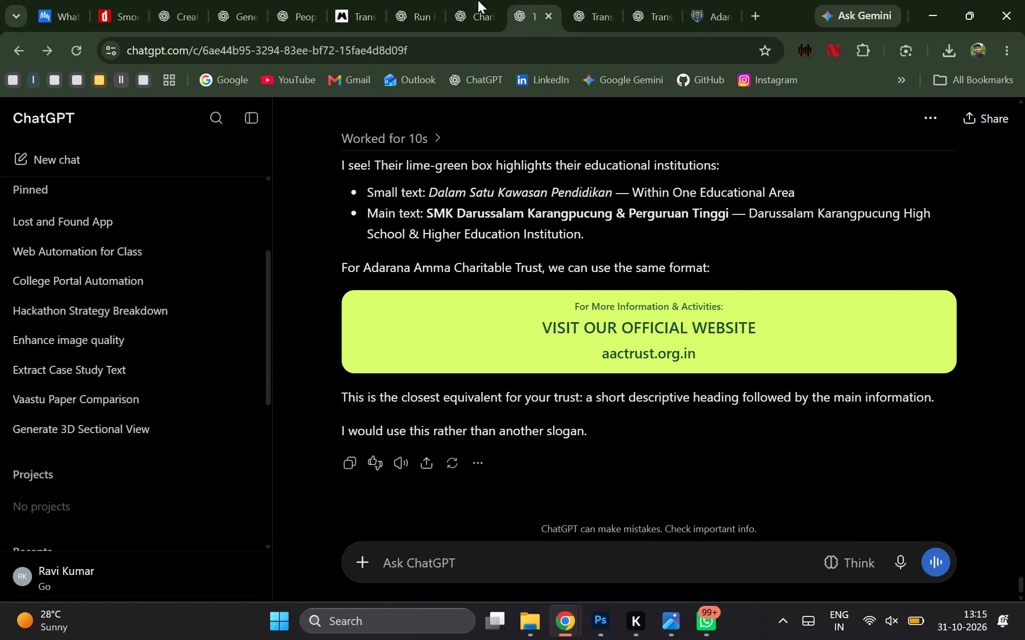
{"action": "left_click", "coordinate": [460, 0]}
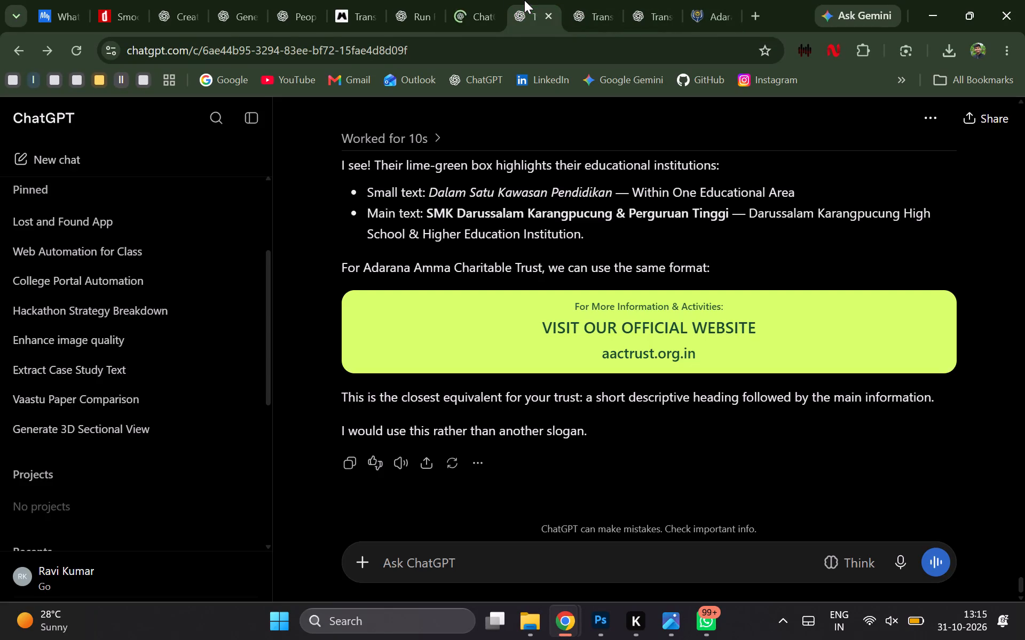
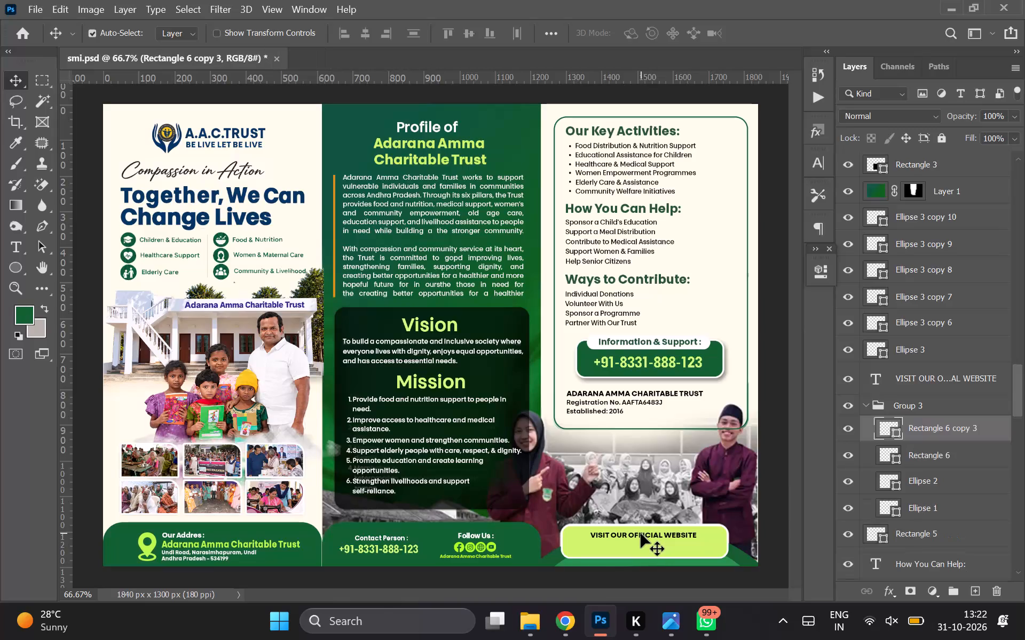
Undo the duplication of the rounded rectangle behind the VISIT OUR OFFICIAL WEBSITE text.
{"action": "key", "text": "ctrl+z"}
{"action": "key", "text": "ctrl+z"}
{"action": "key", "text": "ctrl+z"}
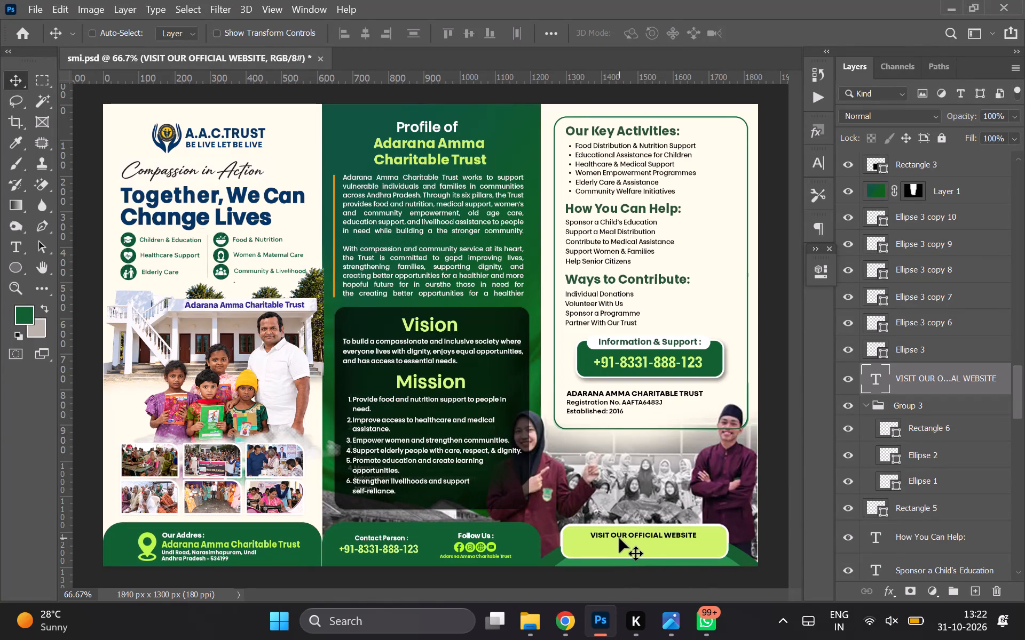
{"action": "key", "text": "ctrl+shift+z"}
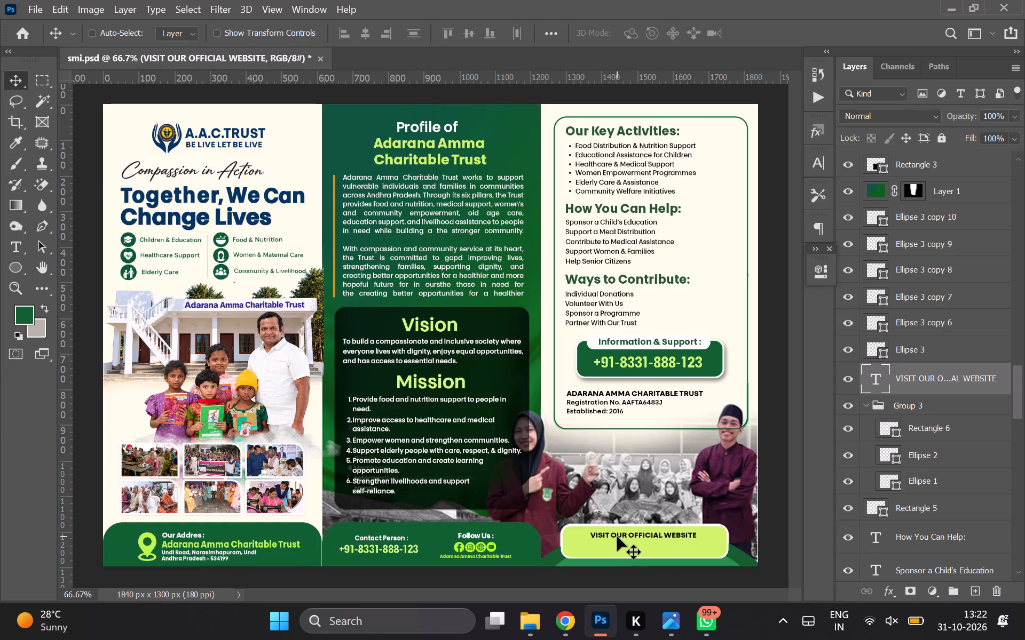
Duplicate the VISIT OUR OFFICIAL WEBSITE text layer and place the copy as a second line beneath it in the lime box.
{"action": "key", "text": "ctrl+j"}
{"action": "key", "text": "shift+Up"}
{"action": "key", "text": "shift+Down"}
{"action": "key", "text": "shift+Down"}
{"action": "key", "text": "shift+Down"}
{"action": "key", "text": "shift+Down"}
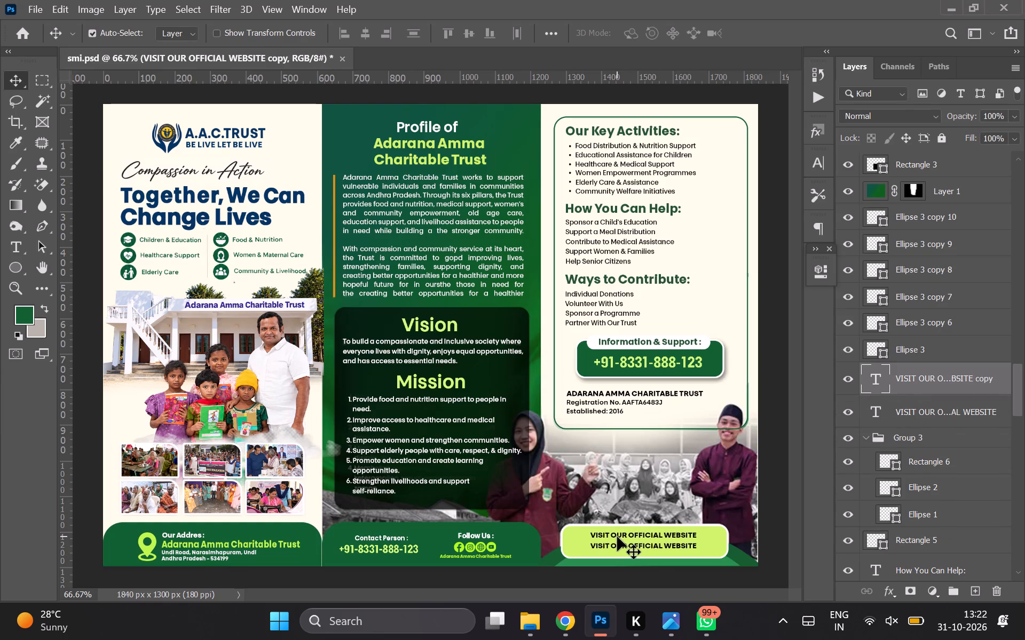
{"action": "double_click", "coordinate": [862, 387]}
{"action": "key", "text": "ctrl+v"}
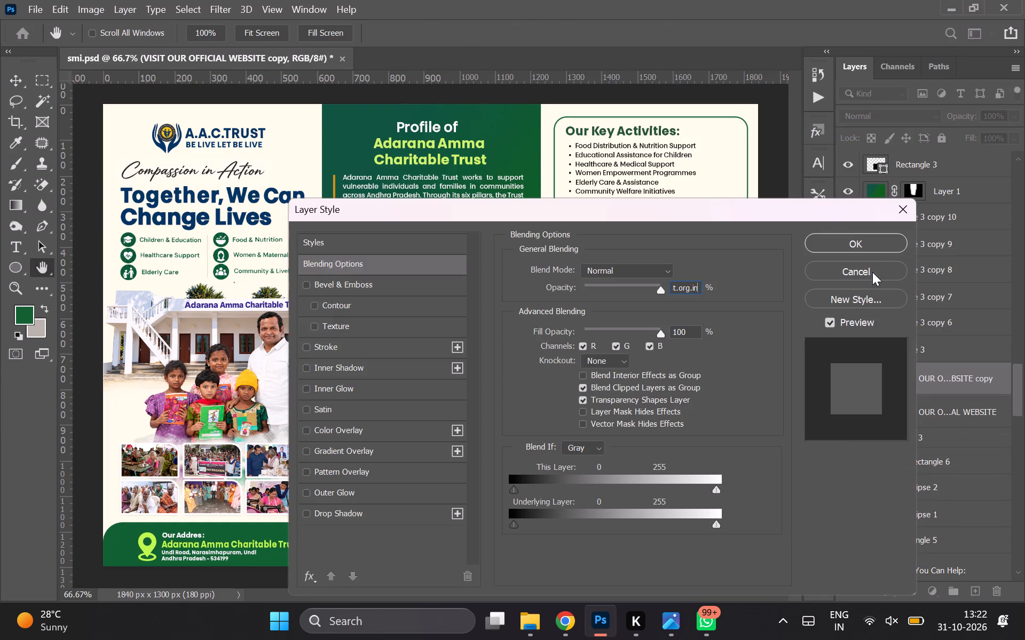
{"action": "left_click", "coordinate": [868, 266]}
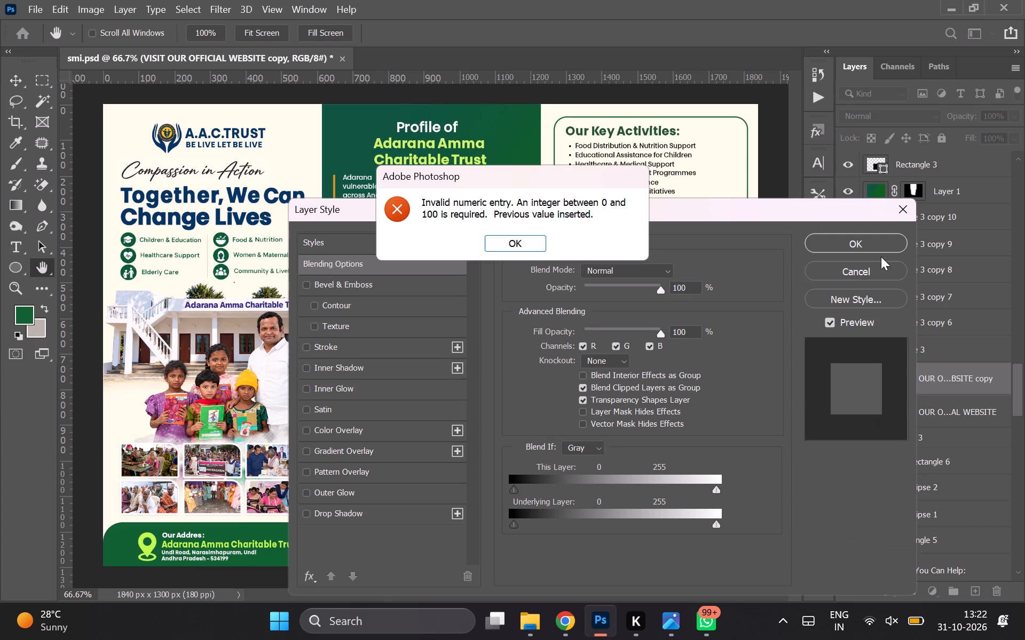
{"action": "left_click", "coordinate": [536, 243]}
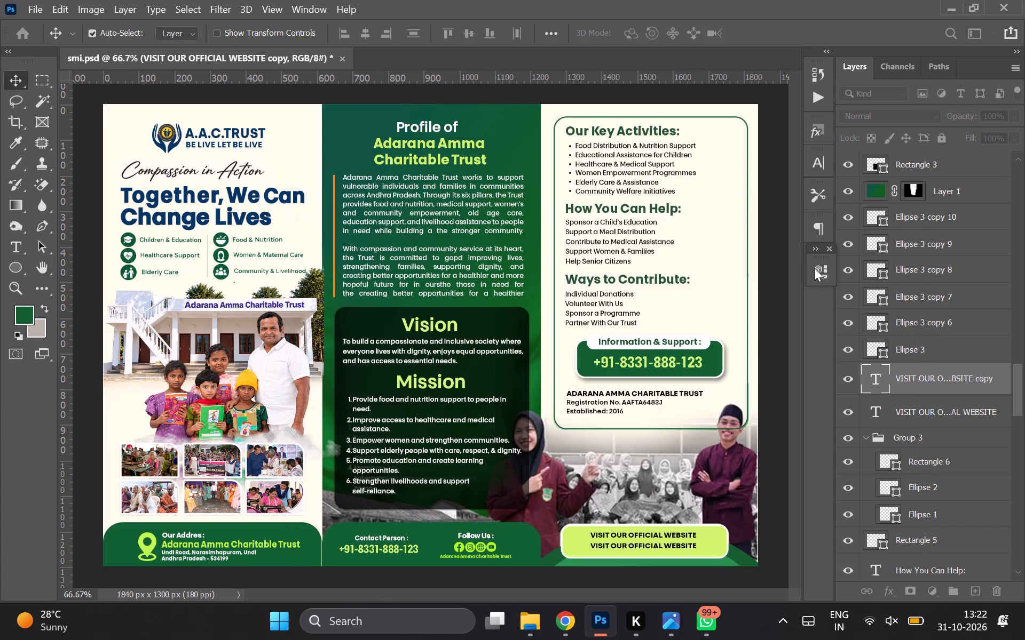
Replace the duplicated line's text with the copied website address aactrust.org.in and centre-align it.
{"action": "double_click", "coordinate": [877, 377]}
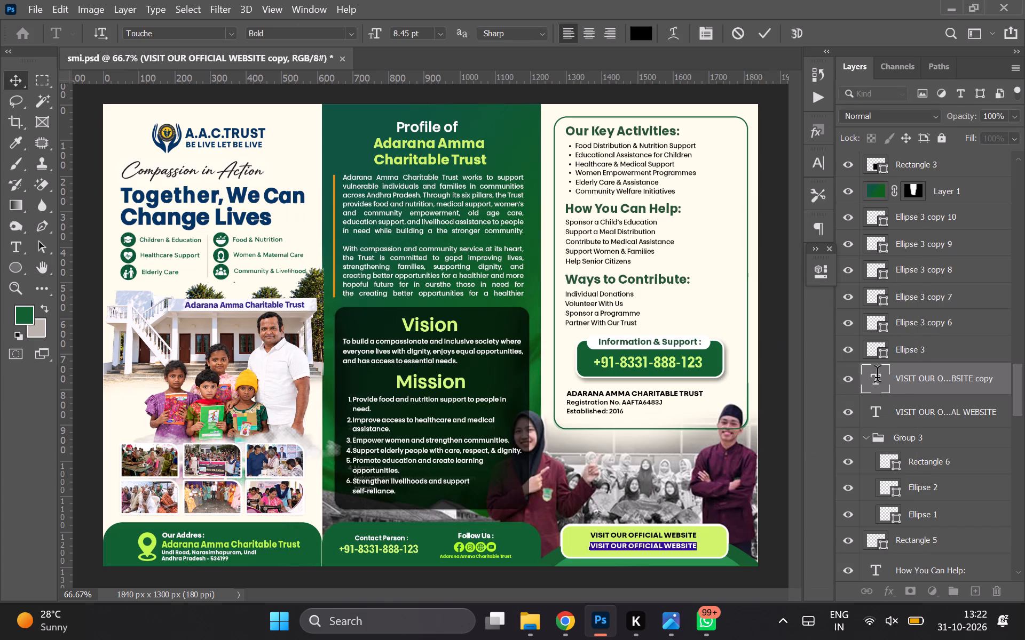
{"action": "key", "text": "ctrl+v"}
{"action": "key", "text": "ctrl+a"}
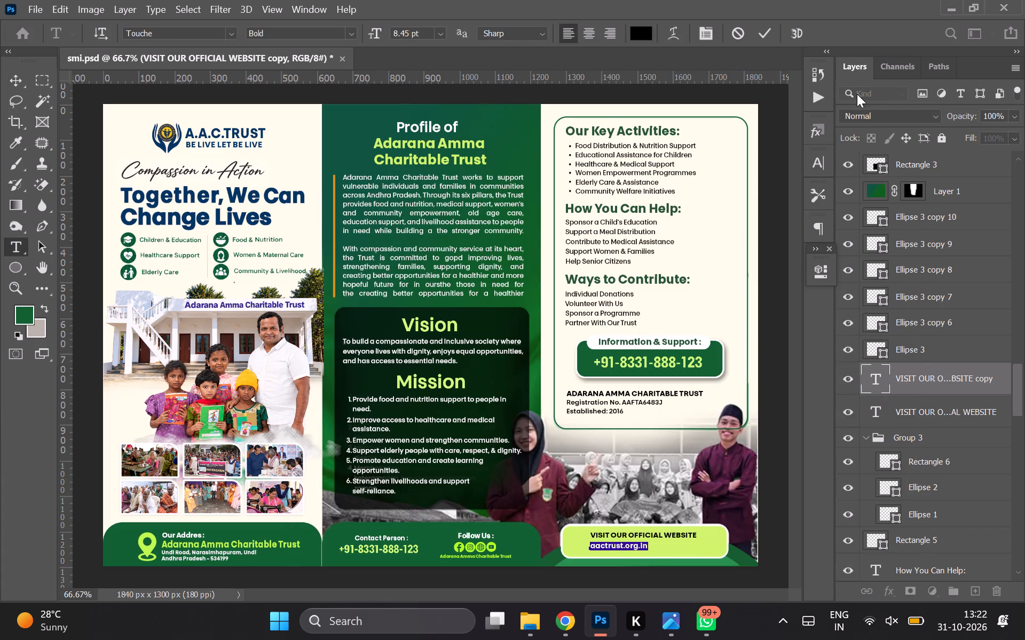
{"action": "left_click", "coordinate": [585, 35]}
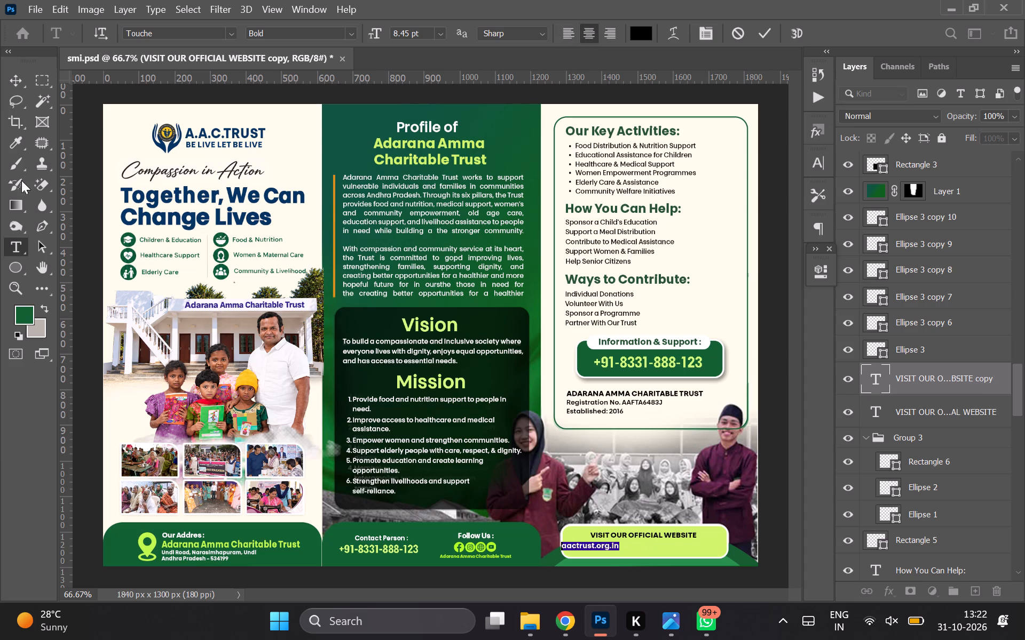
Shift the aactrust.org.in line rightward until it is centred under VISIT OUR OFFICIAL WEBSITE in the lime box.
{"action": "left_click", "coordinate": [10, 77]}
{"action": "key", "text": "shift+Right"}
{"action": "key", "text": "shift+Right"}
{"action": "key", "text": "shift+Right"}
{"action": "key", "text": "shift+Right"}
{"action": "key", "text": "shift+Right"}
{"action": "key", "text": "shift+Right"}
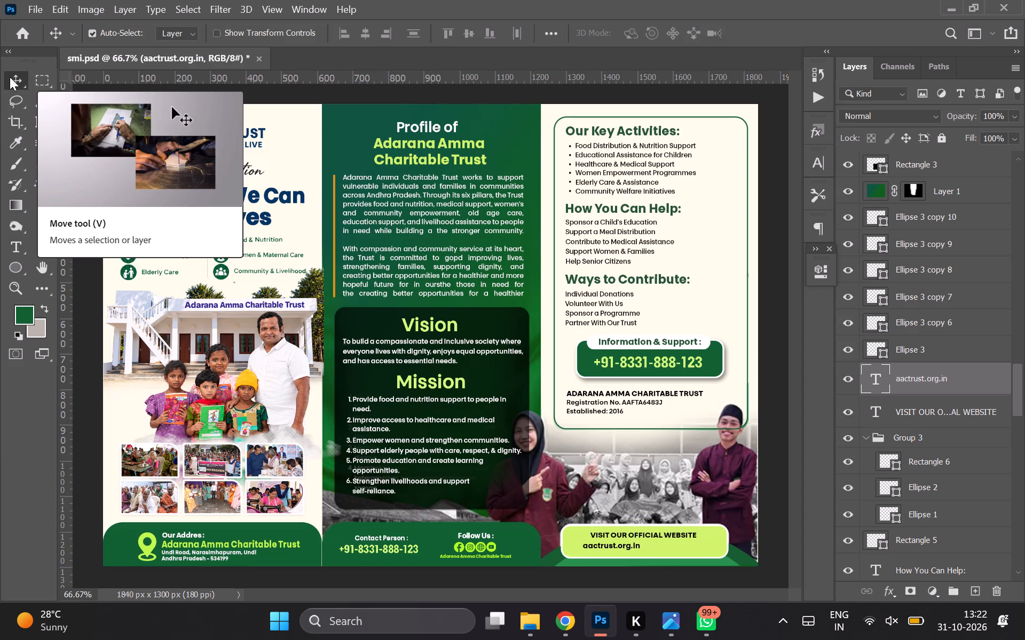
{"action": "key", "text": "shift+Right"}
{"action": "key", "text": "shift+Right"}
{"action": "key", "text": "shift+Right"}
{"action": "key", "text": "shift+Right"}
{"action": "key", "text": "shift+Right"}
{"action": "key", "text": "shift+Right"}
{"action": "key", "text": "shift+Right"}
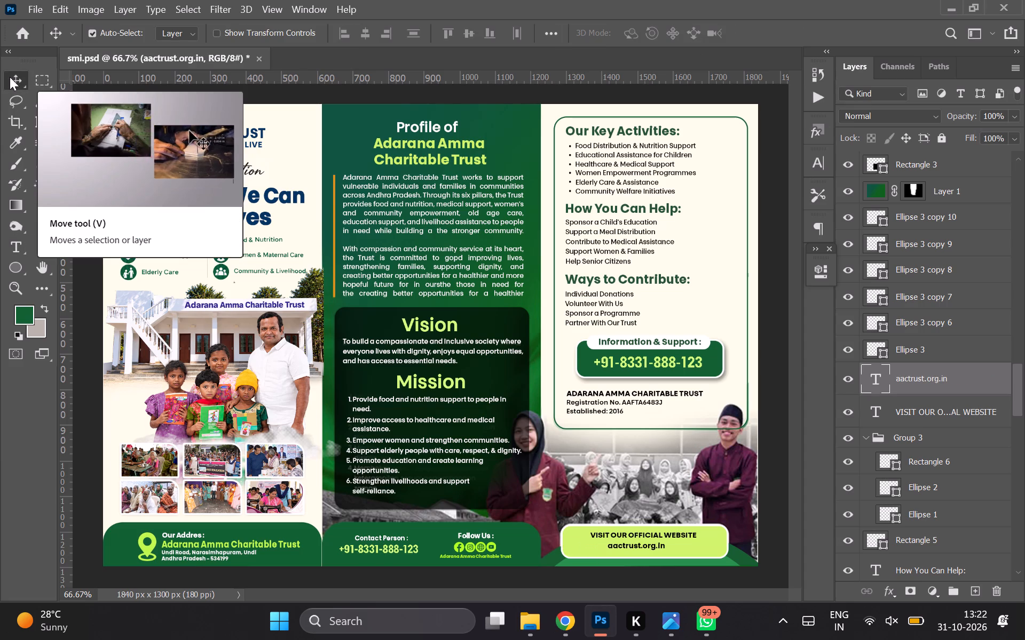
{"action": "key", "text": "shift+Right"}
Fine-tune the aactrust.org.in line's position so it sits closely beneath VISIT OUR OFFICIAL WEBSITE.
{"action": "key", "text": "shift+Up"}
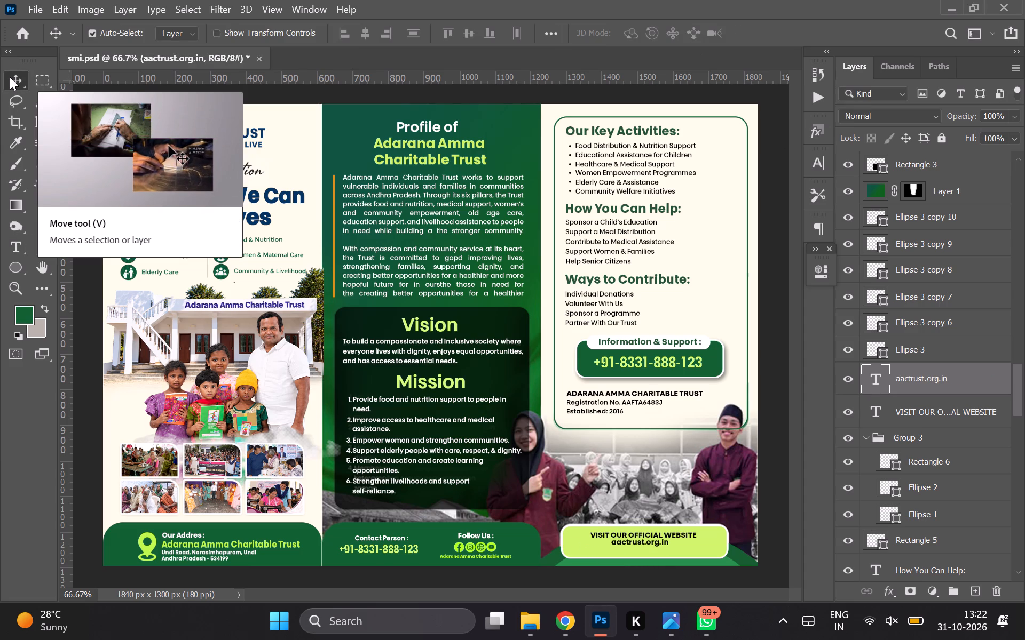
{"action": "key", "text": "shift+Right"}
{"action": "key", "text": "Down"}
{"action": "key", "text": "Up"}
{"action": "key", "text": "Down"}
{"action": "key", "text": "Down"}
{"action": "key", "text": "Down"}
{"action": "key", "text": "Left"}
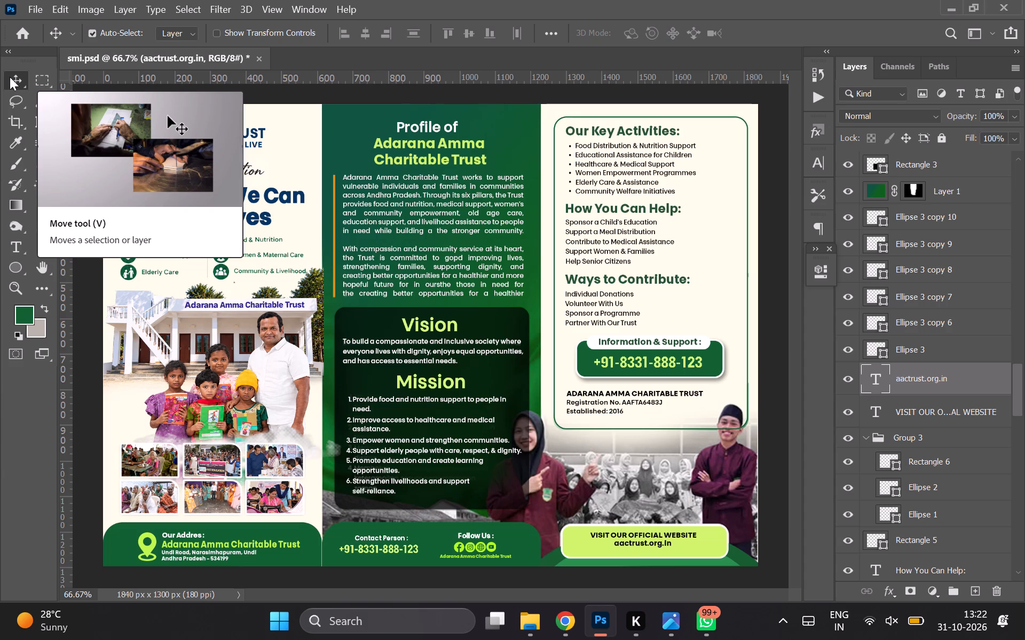
{"action": "key", "text": "Down"}
{"action": "key", "text": "Down"}
{"action": "key", "text": "Down"}
Select both website text layers together and nudge them slightly down to centre them within the lime box.
{"action": "left_click", "coordinate": [934, 406], "text": "ctrl"}
{"action": "key", "text": "Down"}
{"action": "key", "text": "Down"}
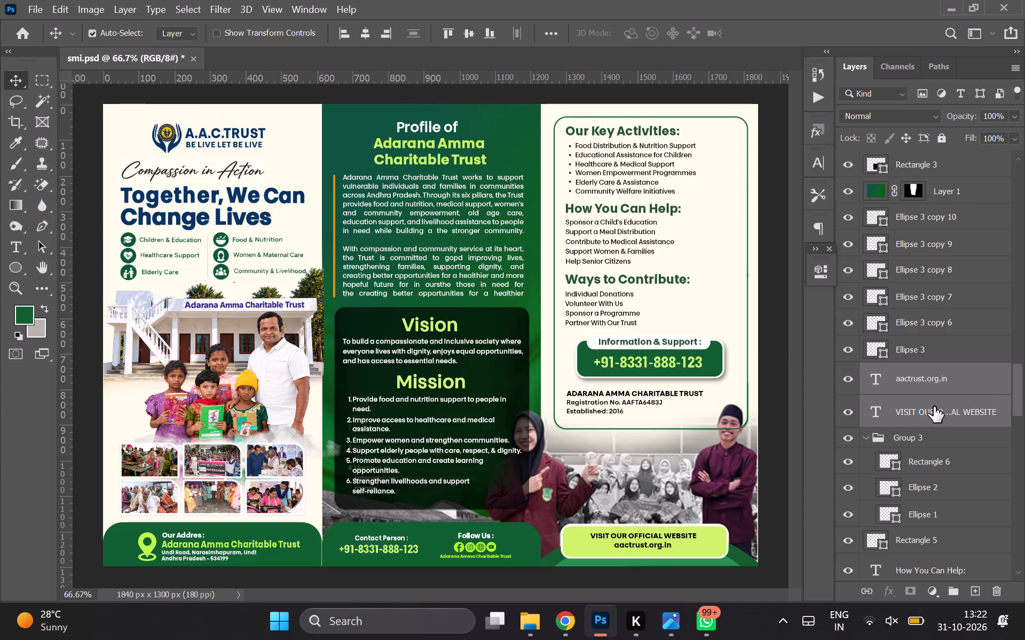
{"action": "key", "text": "Down"}
{"action": "key", "text": "Left"}
{"action": "key", "text": "Right"}
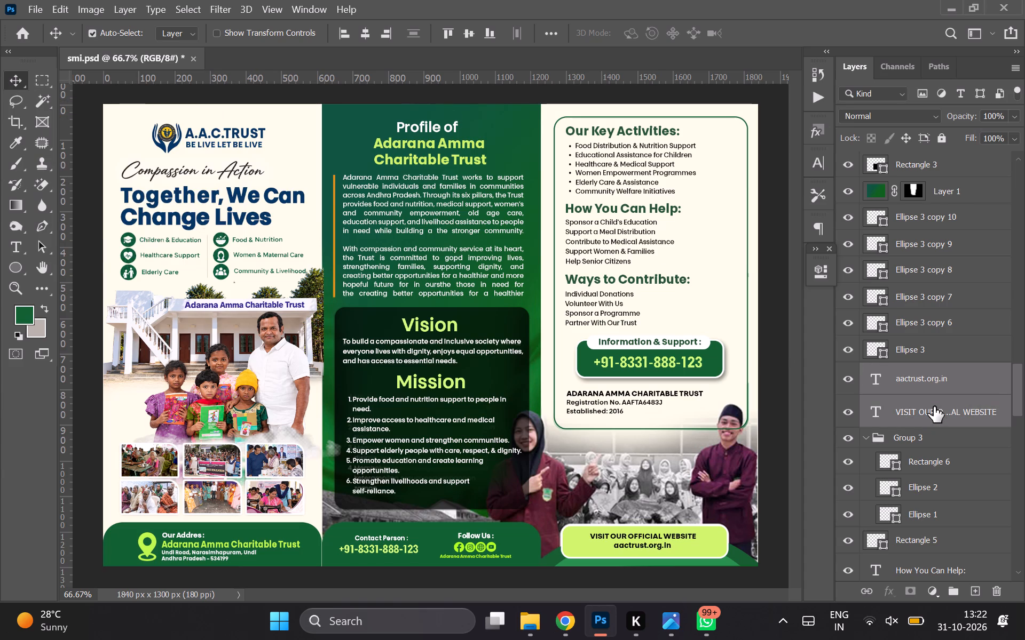
{"action": "key", "text": "Right"}
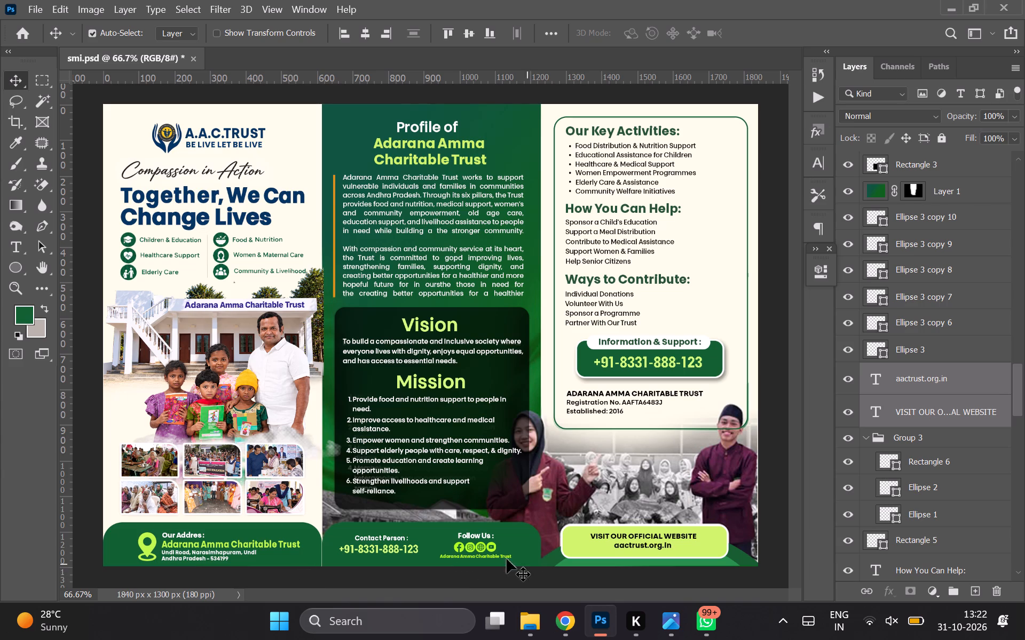
Reorder the front footer's layers so the location pin is followed by Our Addres, the trust name and the address text.
{"action": "left_click", "coordinate": [153, 542]}
{"action": "scroll", "coordinate": [856, 526], "scroll_direction": "down", "scroll_amount": 2}
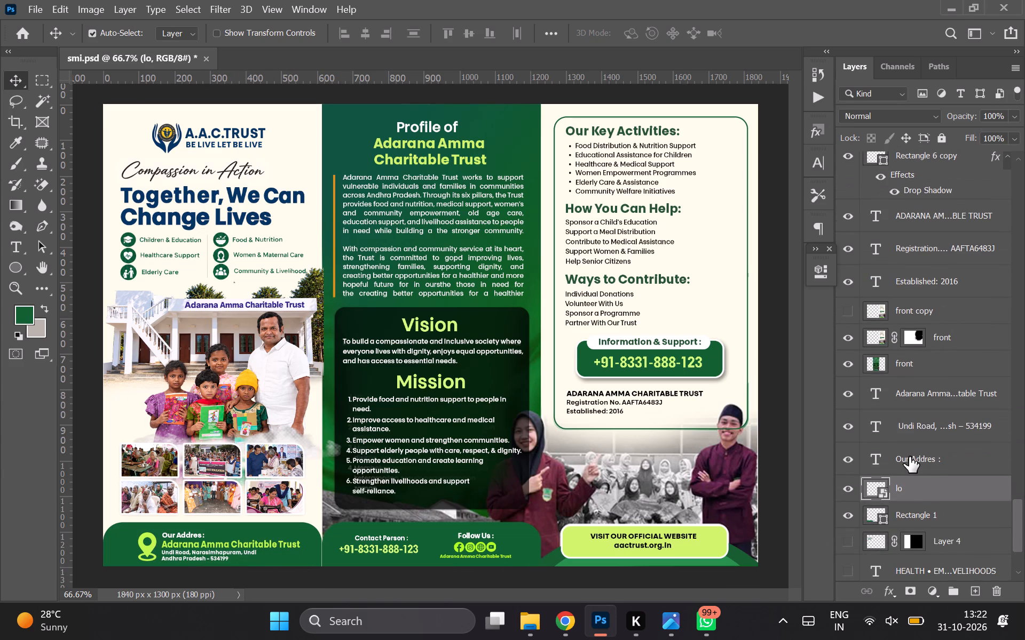
{"action": "left_click_drag", "start_coordinate": [909, 457], "coordinate": [910, 495]}
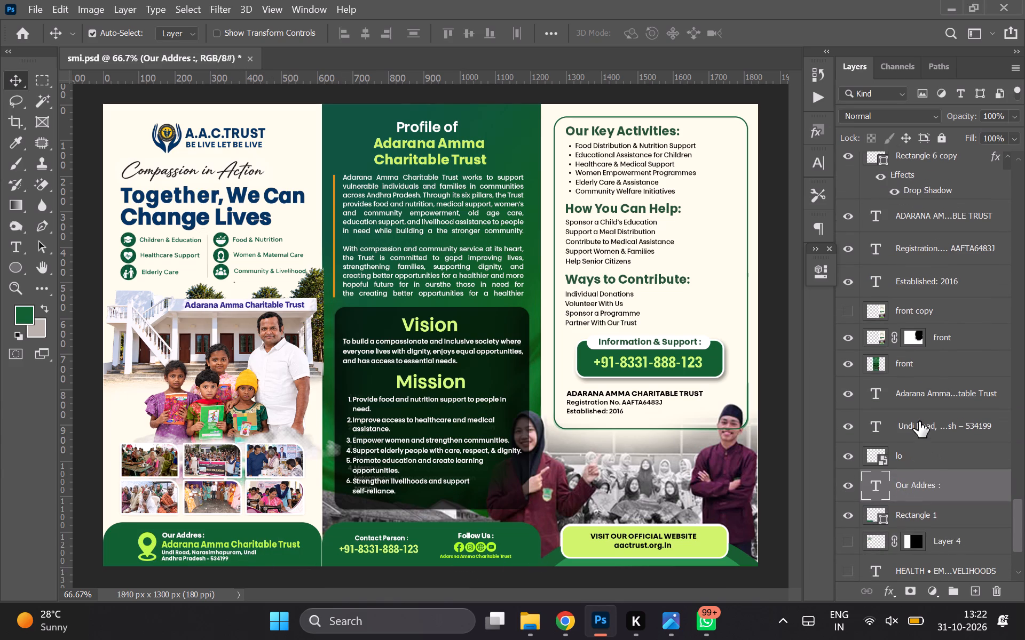
{"action": "left_click_drag", "start_coordinate": [919, 421], "coordinate": [929, 497]}
{"action": "left_click_drag", "start_coordinate": [940, 396], "coordinate": [934, 488]}
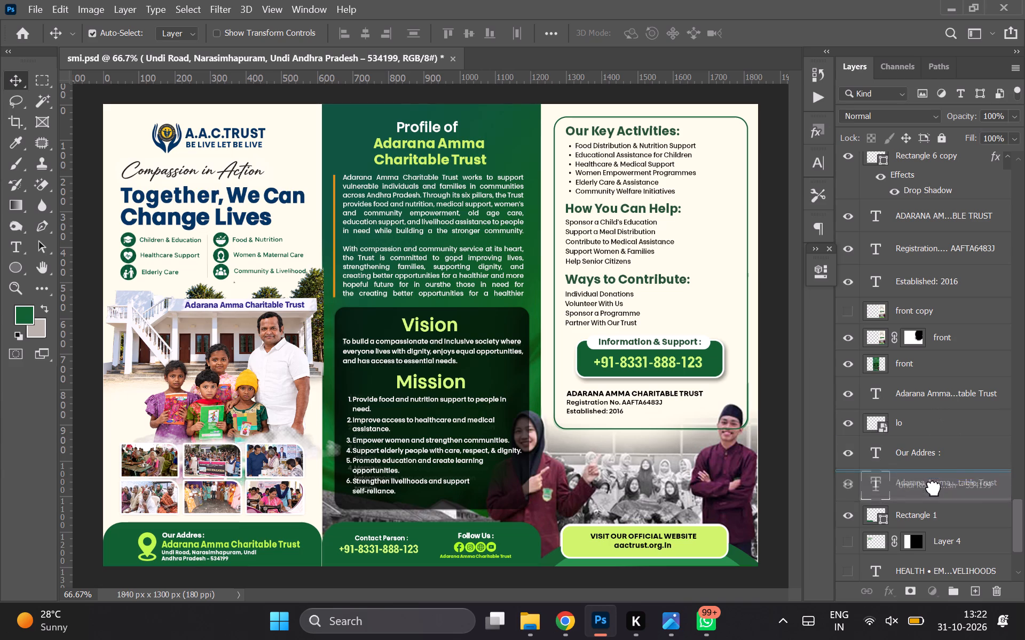
{"action": "left_click_drag", "start_coordinate": [934, 488], "coordinate": [934, 465]}
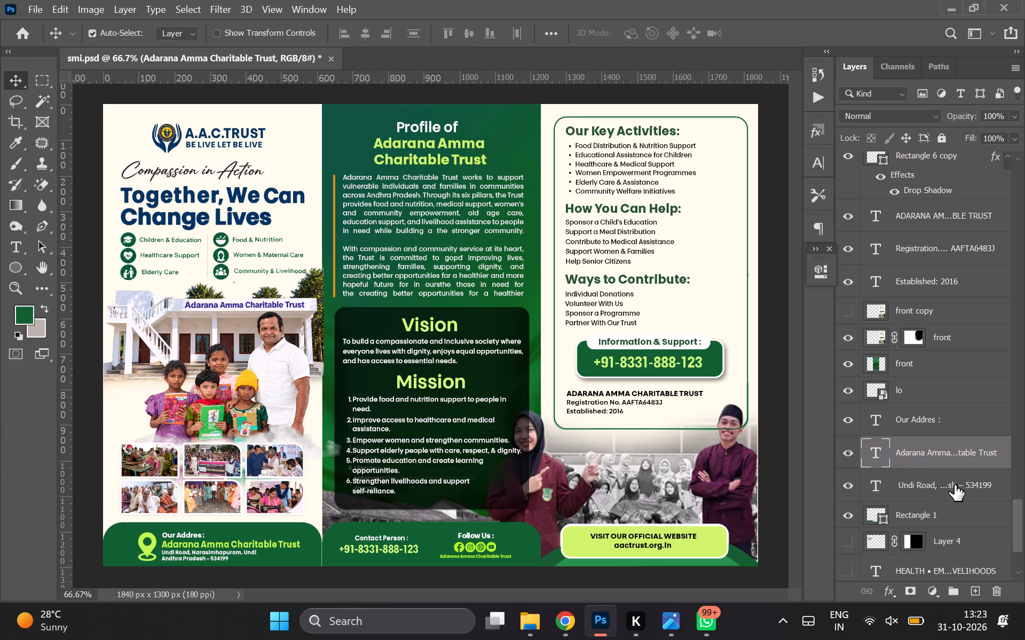
Select the location pin and three address text layers together and shift them about 20 px leftward in the green footer.
{"action": "left_click", "coordinate": [924, 428]}
{"action": "left_click", "coordinate": [908, 393]}
{"action": "left_click", "coordinate": [925, 484], "text": "shift"}
{"action": "key", "text": "shift+Left"}
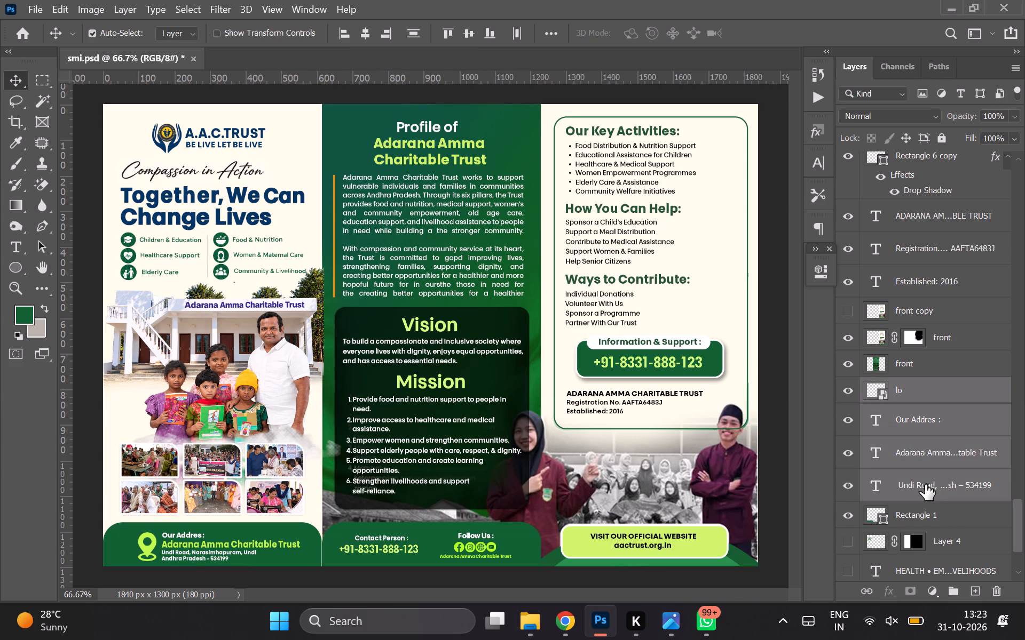
{"action": "key", "text": "shift+Left"}
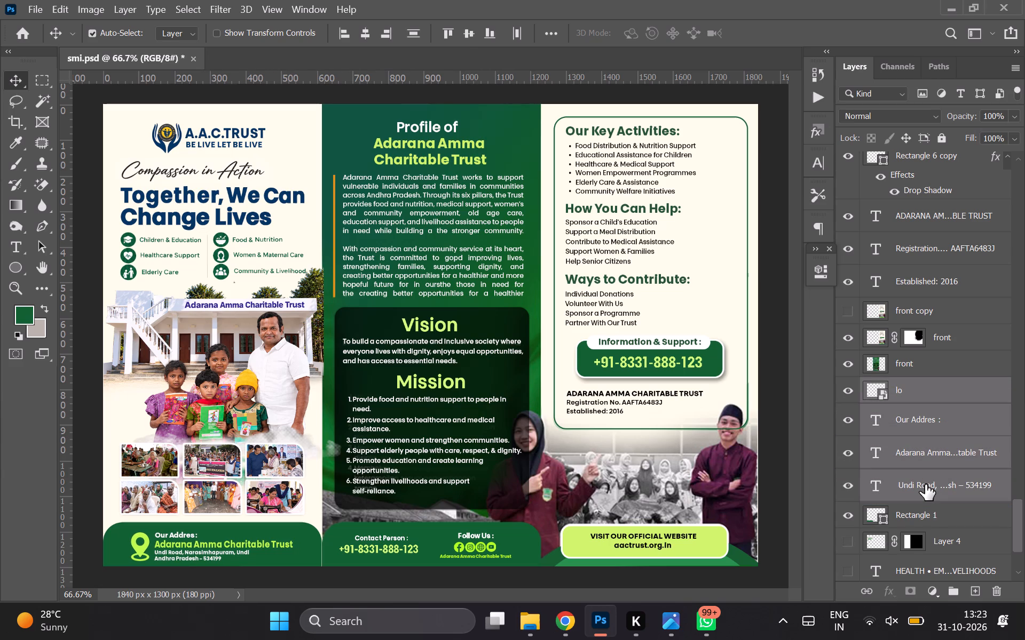
Save the brochure document.
{"action": "key", "text": "ctrl+s"}
Select the middle footer's Contact Person and Follow Us text, phone number, social icons and trust name, and nudge them 5 px rightward.
{"action": "left_click", "coordinate": [364, 538]}
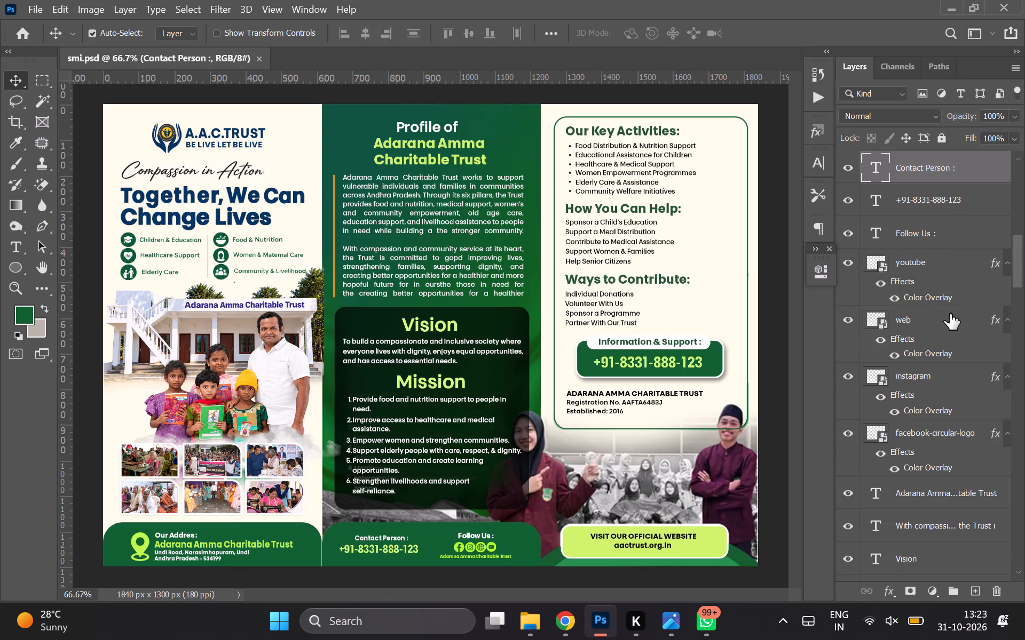
{"action": "left_click", "coordinate": [919, 232], "text": "shift"}
{"action": "scroll", "coordinate": [919, 232], "scroll_direction": "up", "scroll_amount": 1}
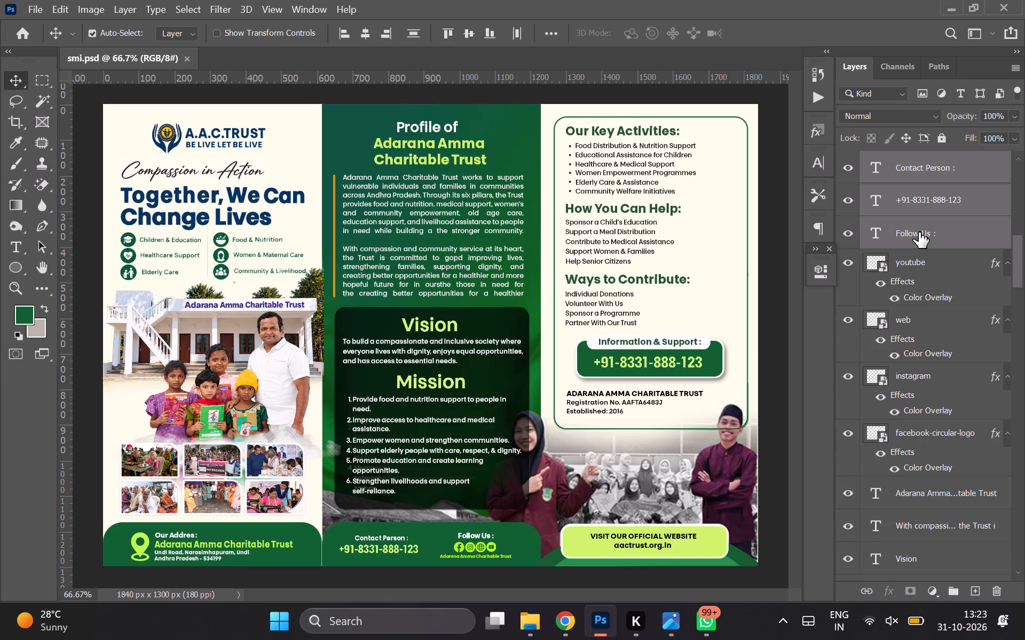
{"action": "left_click", "coordinate": [901, 381], "text": "shift"}
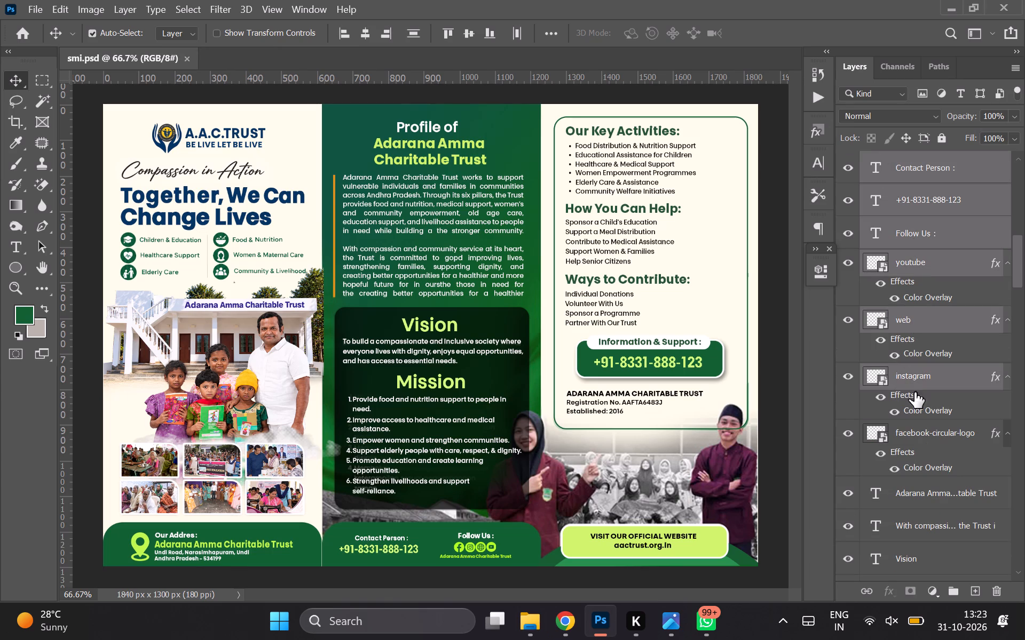
{"action": "left_click", "coordinate": [926, 439], "text": "shift"}
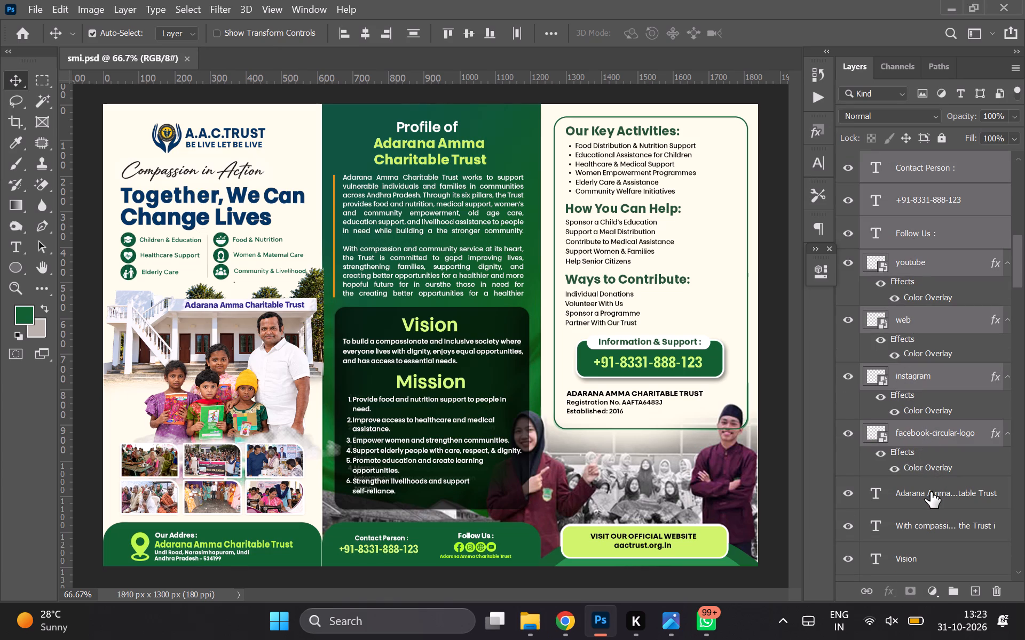
{"action": "left_click", "coordinate": [931, 492], "text": "shift"}
{"action": "key", "text": "Right"}
{"action": "key", "text": "Right"}
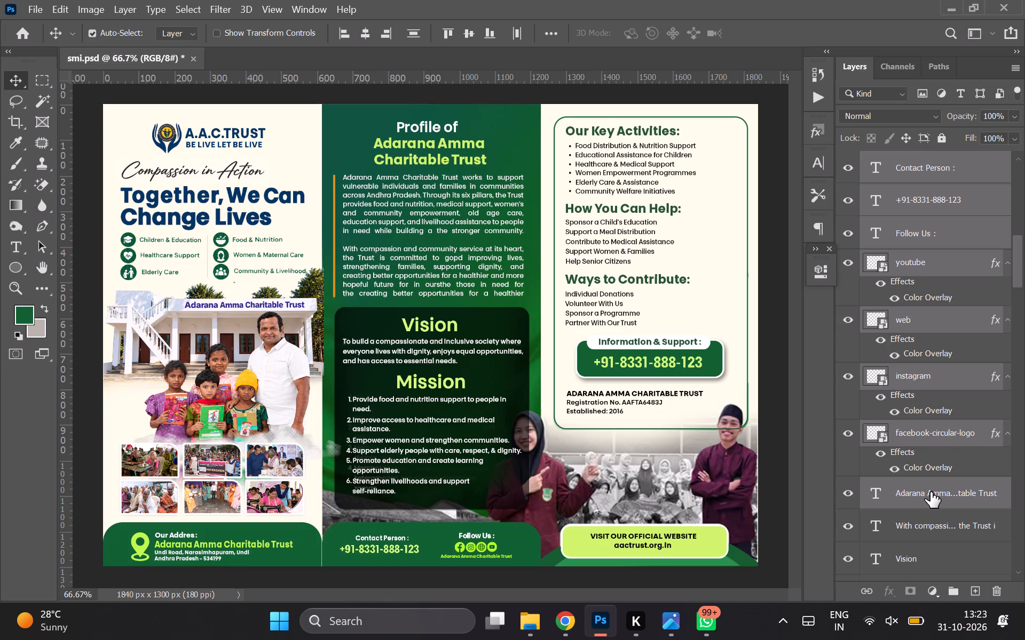
{"action": "key", "text": "Right"}
{"action": "key", "text": "Right"}
{"action": "key", "text": "Right"}
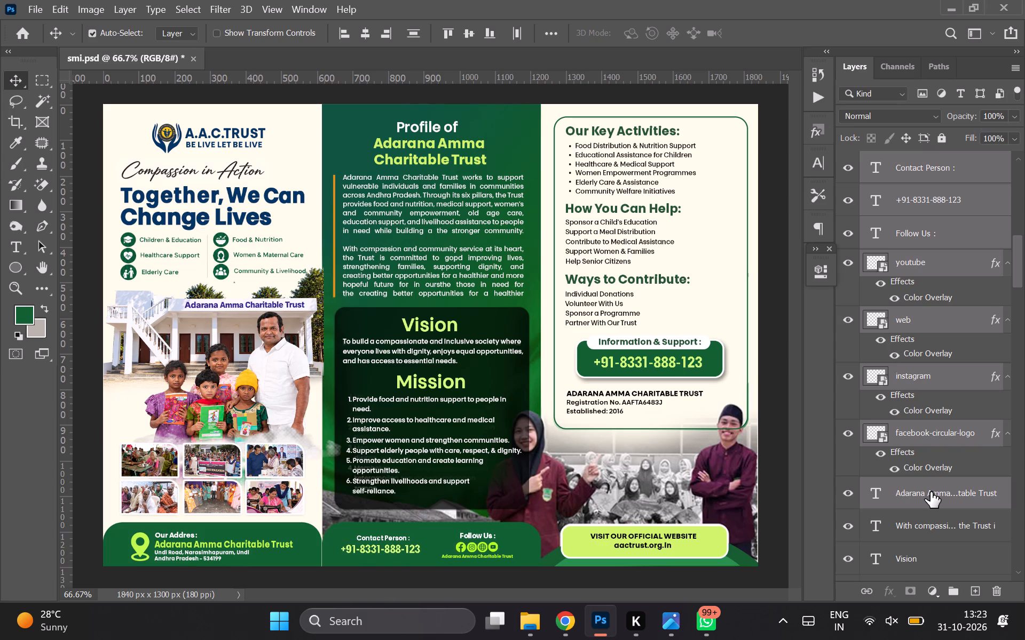
Nudge only the middle footer's Follow Us heading, social icons and small trust name 9 px rightward, and save the document.
{"action": "left_click", "coordinate": [919, 225], "text": "ctrl"}
{"action": "left_click", "coordinate": [929, 200], "text": "ctrl"}
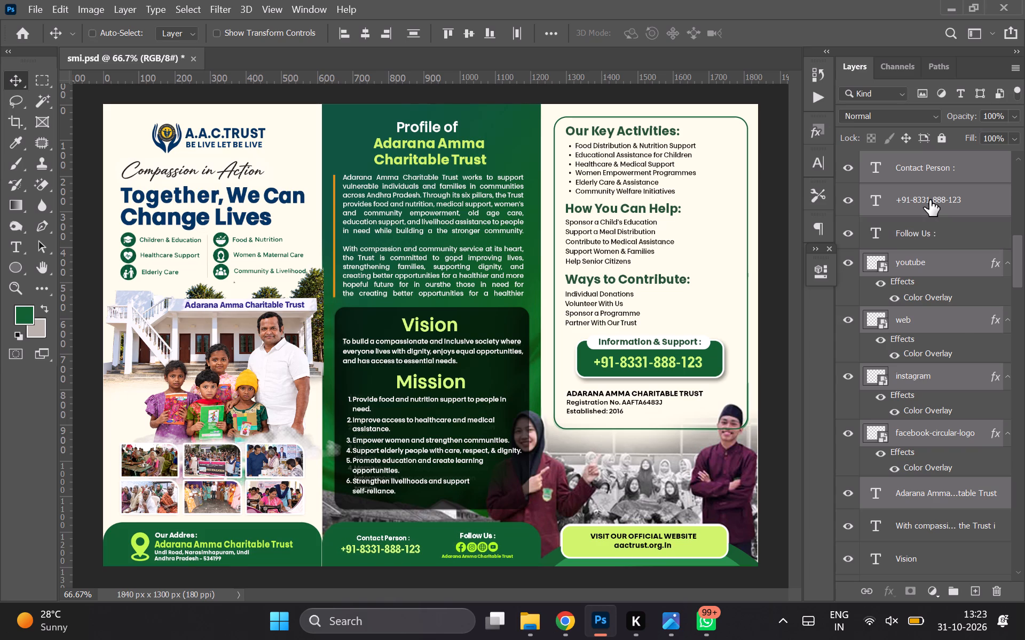
{"action": "left_click", "coordinate": [921, 179], "text": "ctrl"}
{"action": "left_click", "coordinate": [910, 235], "text": "ctrl"}
{"action": "key", "text": "shift+Right"}
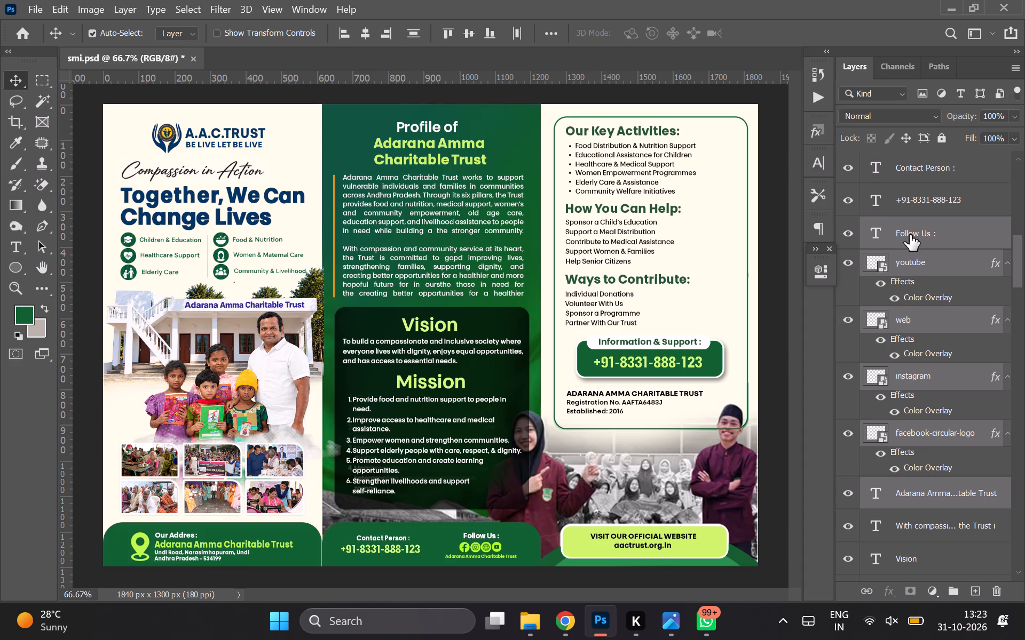
{"action": "key", "text": "Left"}
{"action": "key", "text": "ctrl+s"}
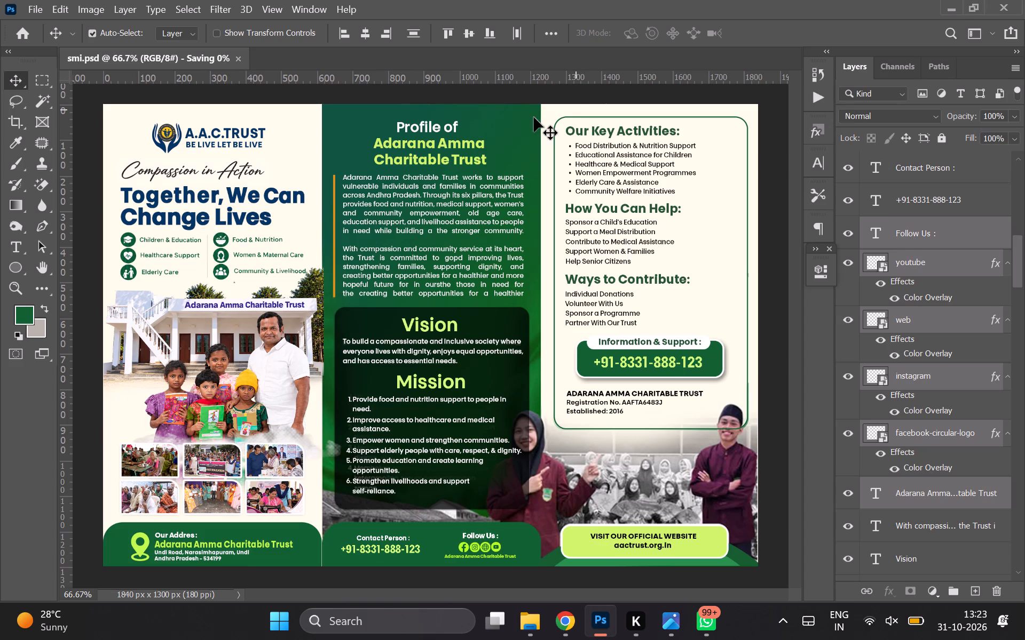
Set the font size of the middle panel's "Profile of" heading to 15 pt.
{"action": "double_click", "coordinate": [445, 128]}
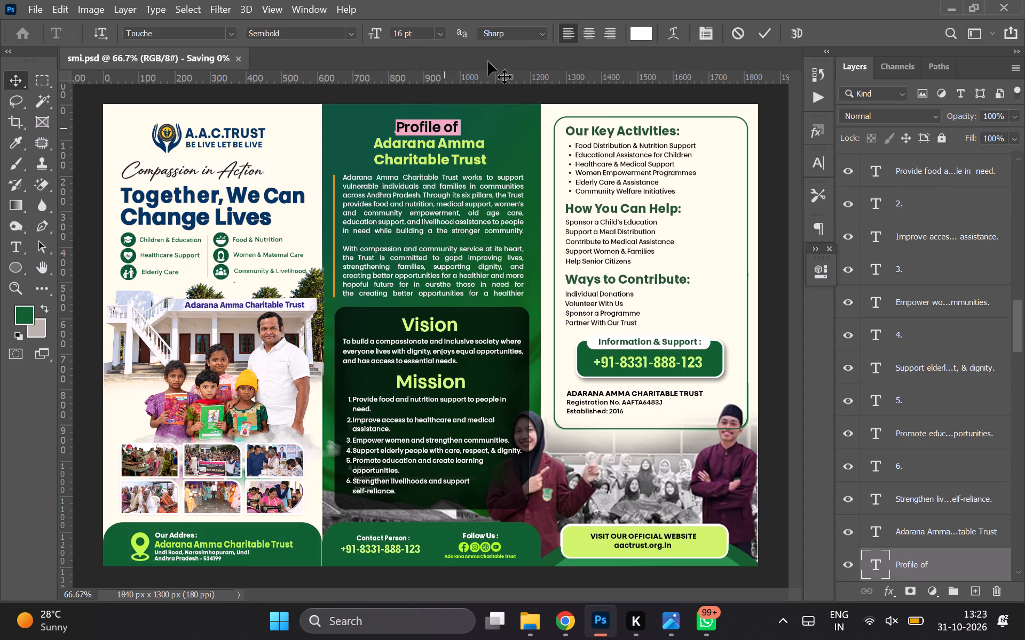
{"action": "left_click", "coordinate": [409, 34]}
{"action": "key", "text": "ctrl+a"}
{"action": "type", "text": "15"}
{"action": "key", "text": "Return"}
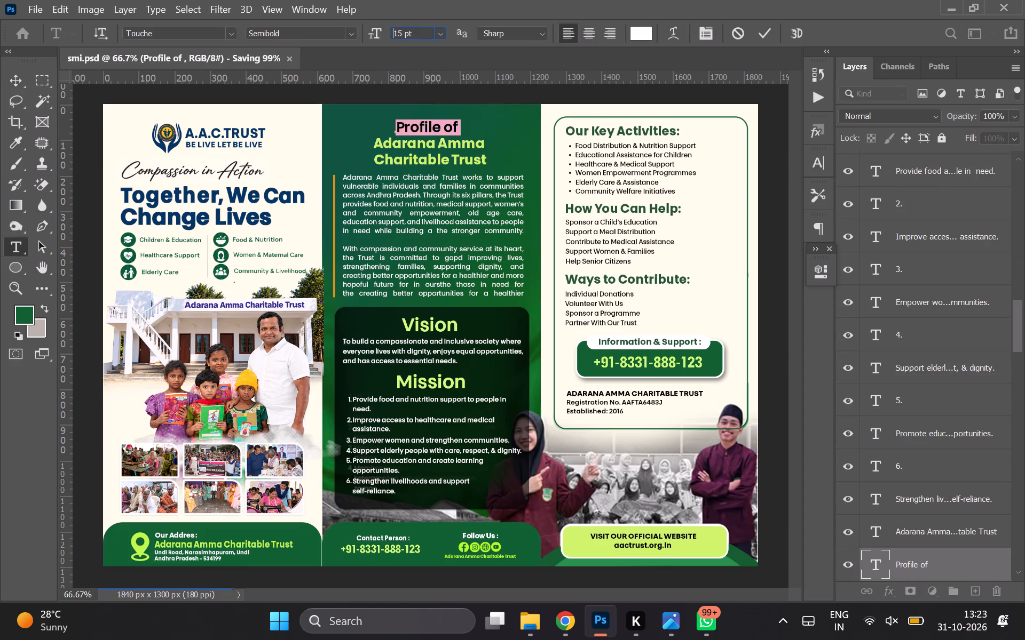
{"action": "left_click", "coordinate": [23, 84]}
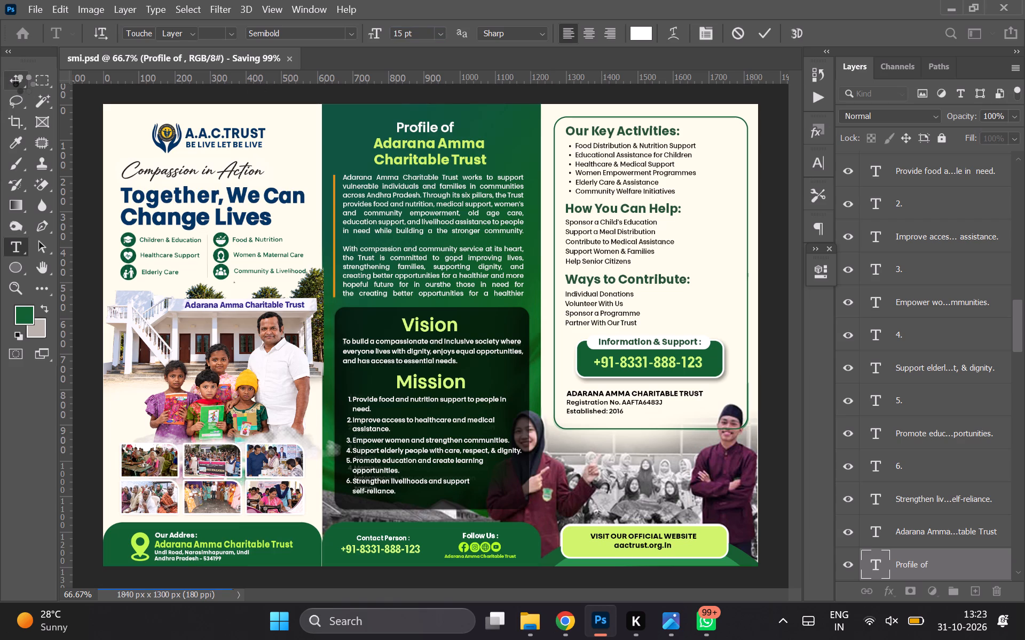
Shift the "Profile of" heading about 11 px rightward to centre it above the trust name, and save the document.
{"action": "key", "text": "shift+Right"}
{"action": "key", "text": "v"}
{"action": "key", "text": "shift+Right"}
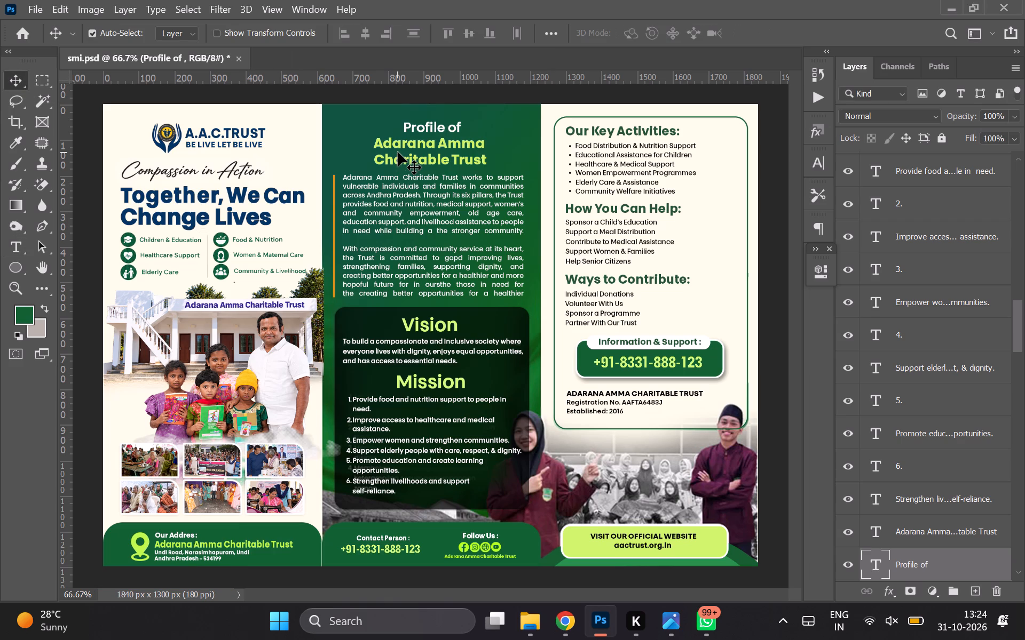
{"action": "key", "text": "shift+Left"}
{"action": "key", "text": "Right"}
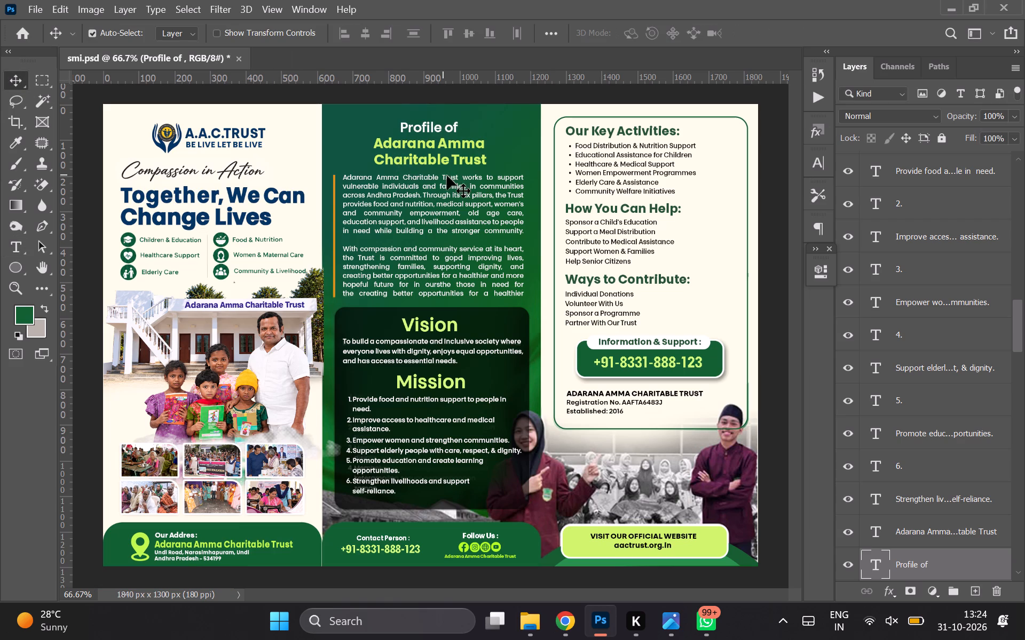
{"action": "key", "text": "ctrl+s"}
Link the front footer's location pin, Our Addres, trust name and address text layers together.
{"action": "scroll", "coordinate": [601, 217], "scroll_direction": "up", "scroll_amount": 1}
{"action": "scroll", "coordinate": [452, 340], "scroll_direction": "up", "scroll_amount": 1}
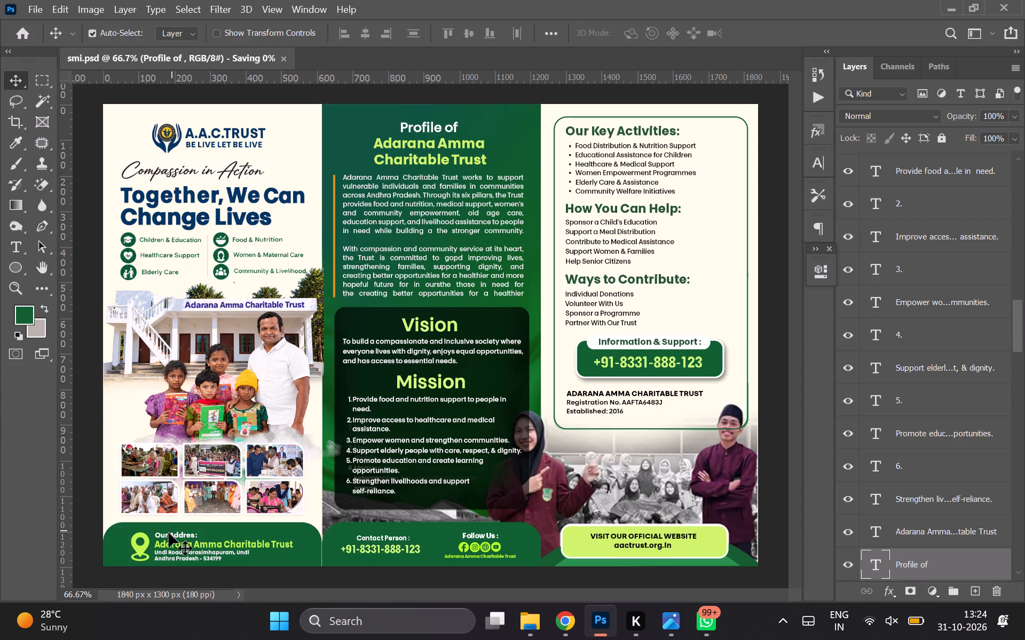
{"action": "left_click", "coordinate": [147, 543]}
{"action": "scroll", "coordinate": [870, 493], "scroll_direction": "down", "scroll_amount": 1}
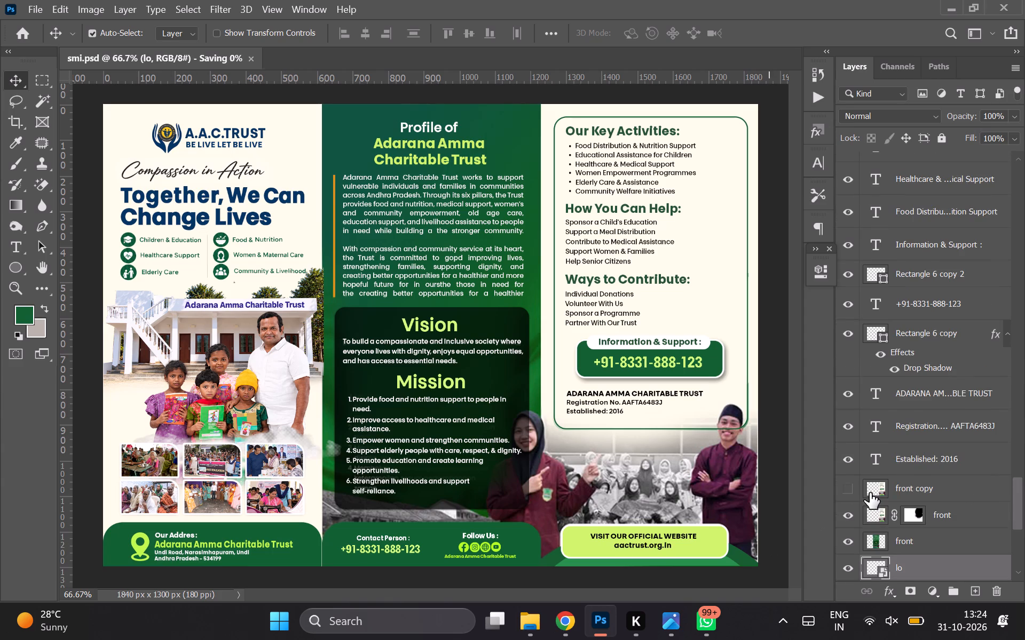
{"action": "scroll", "coordinate": [870, 493], "scroll_direction": "down", "scroll_amount": 1}
{"action": "left_click", "coordinate": [912, 540], "text": "ctrl"}
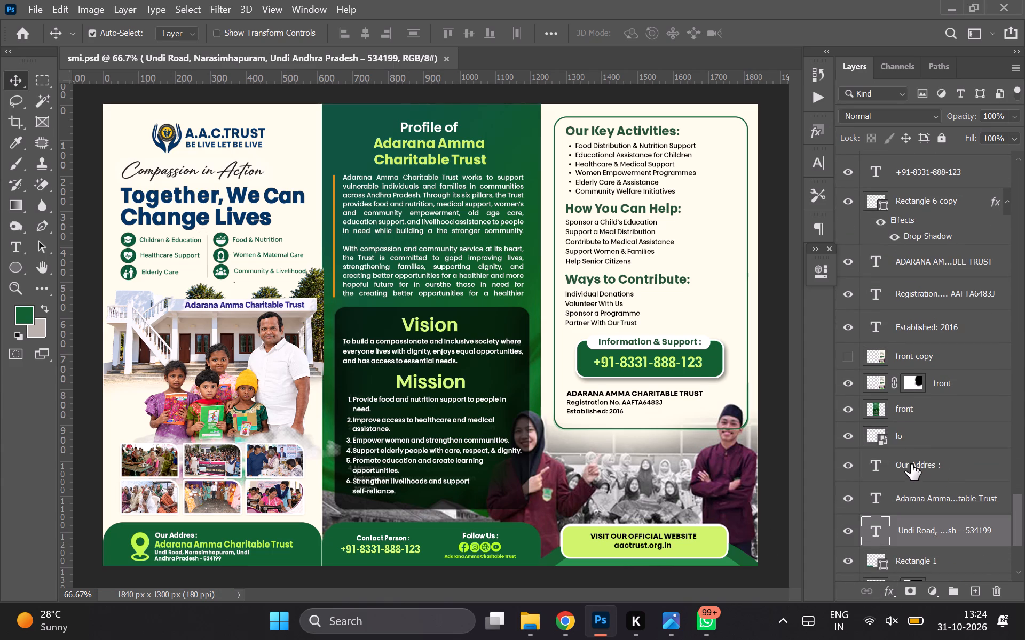
{"action": "left_click", "coordinate": [908, 444], "text": "shift"}
{"action": "left_click", "coordinate": [860, 598]}
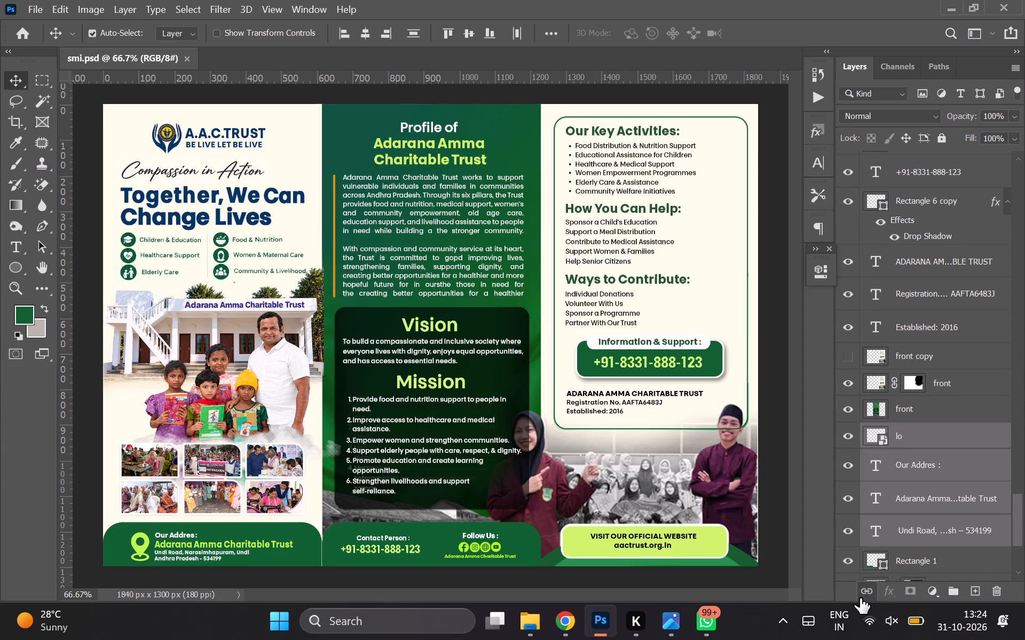
Nudge the linked location pin and address layers 2 px upward in the green footer, and save the document.
{"action": "key", "text": "Up"}
{"action": "key", "text": "Up"}
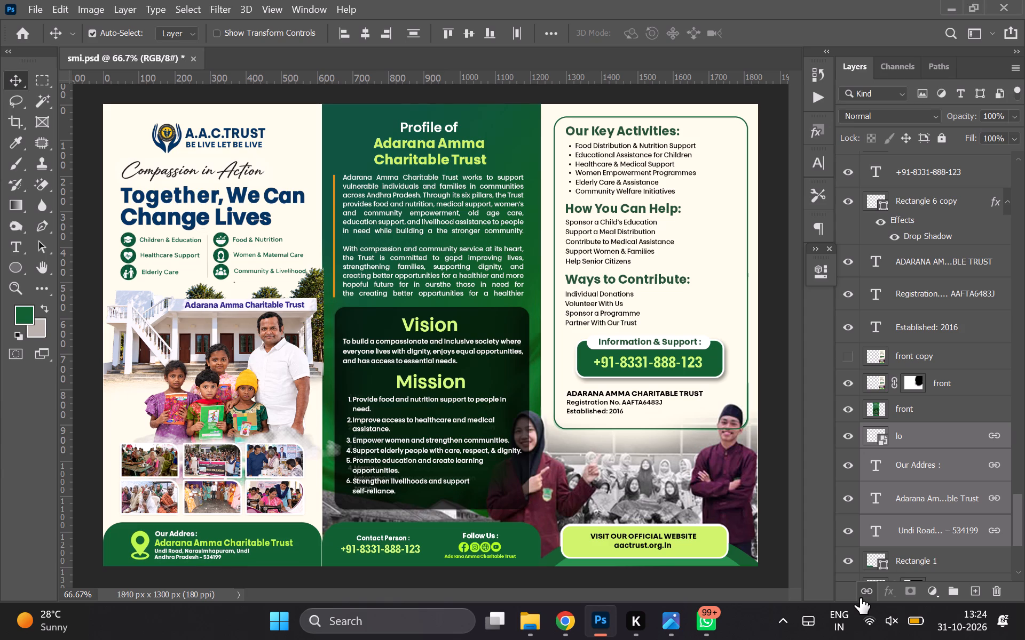
{"action": "key", "text": "Up"}
{"action": "key", "text": "Down"}
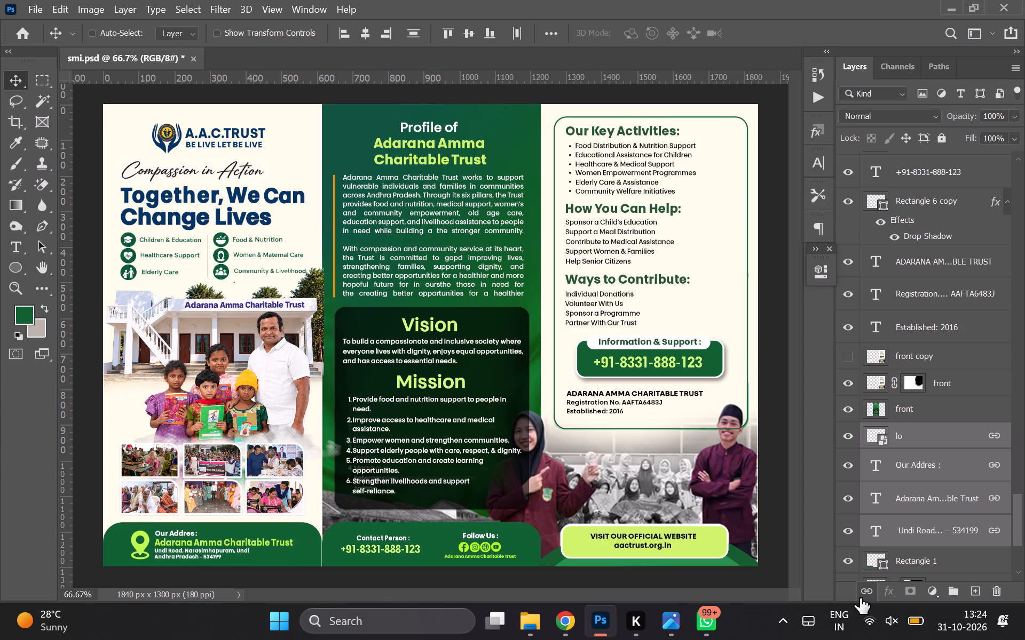
{"action": "key", "text": "ctrl+s"}
{"action": "key", "text": "ctrl+s"}
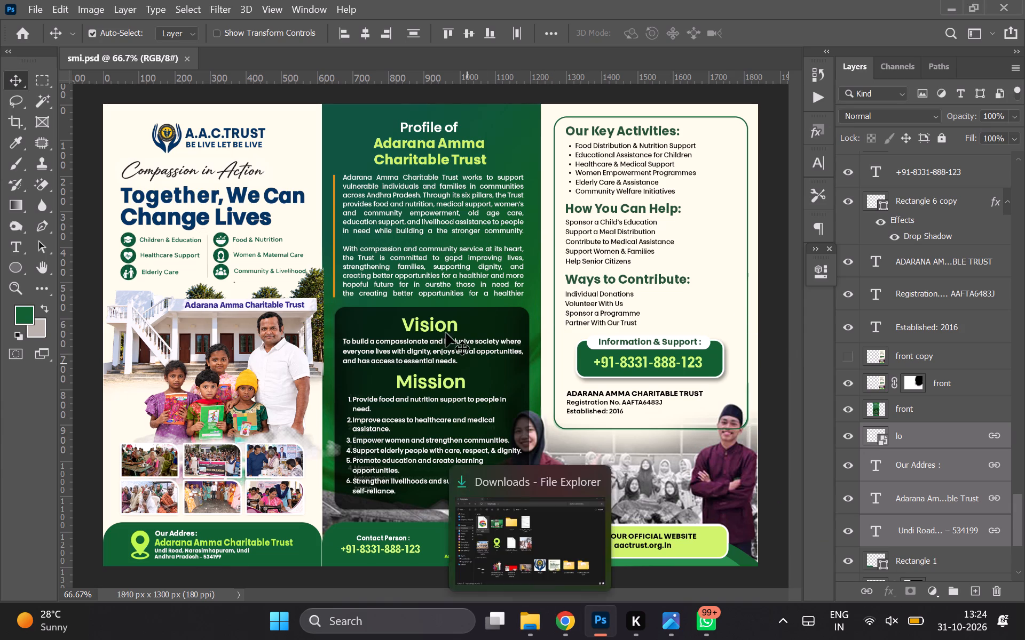
Capture a rectangular screenshot covering the whole three-panel brochure on the canvas.
{"action": "key", "text": "Print"}
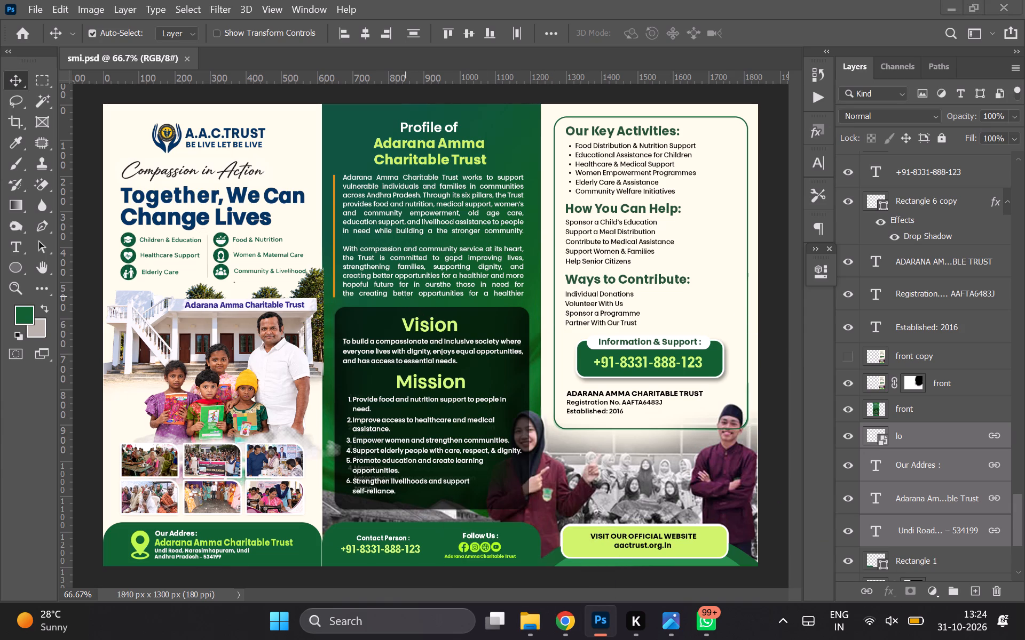
{"action": "left_click", "coordinate": [97, 94]}
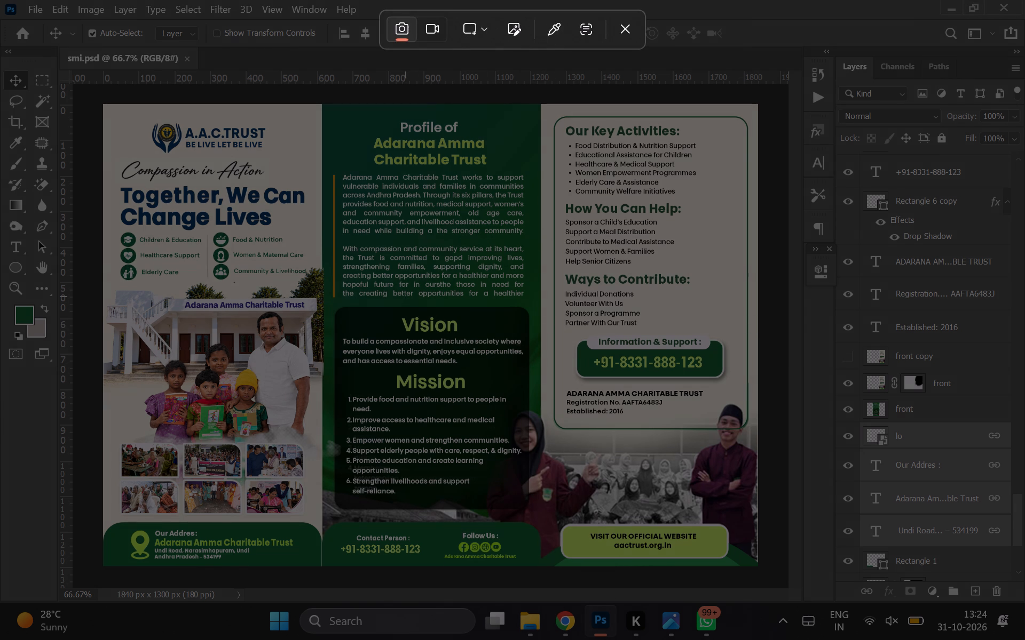
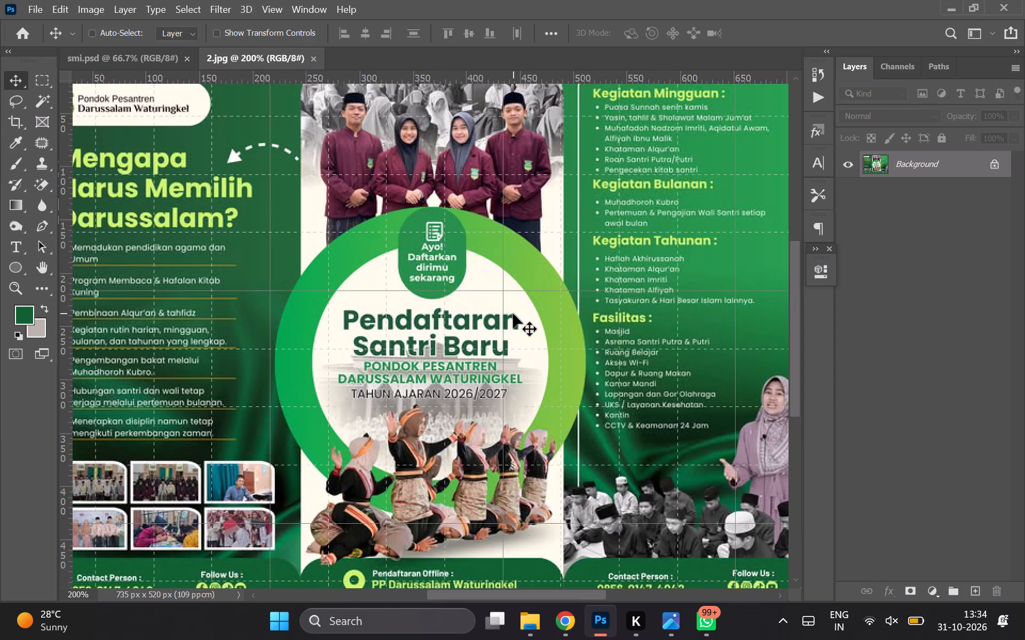
{"action": "key", "text": "ctrl+h"}
{"action": "key", "text": "ctrl+minus"}
{"action": "key", "text": "ctrl+equal"}
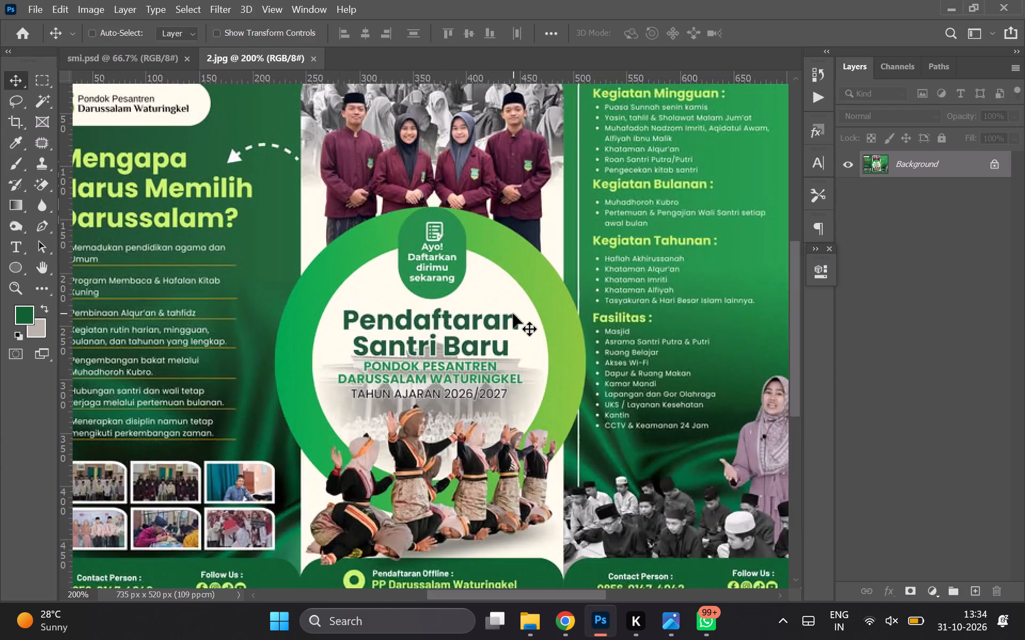
{"action": "scroll", "coordinate": [513, 314], "scroll_direction": "left", "scroll_amount": 1}
{"action": "scroll", "coordinate": [513, 314], "scroll_direction": "up", "scroll_amount": 1}
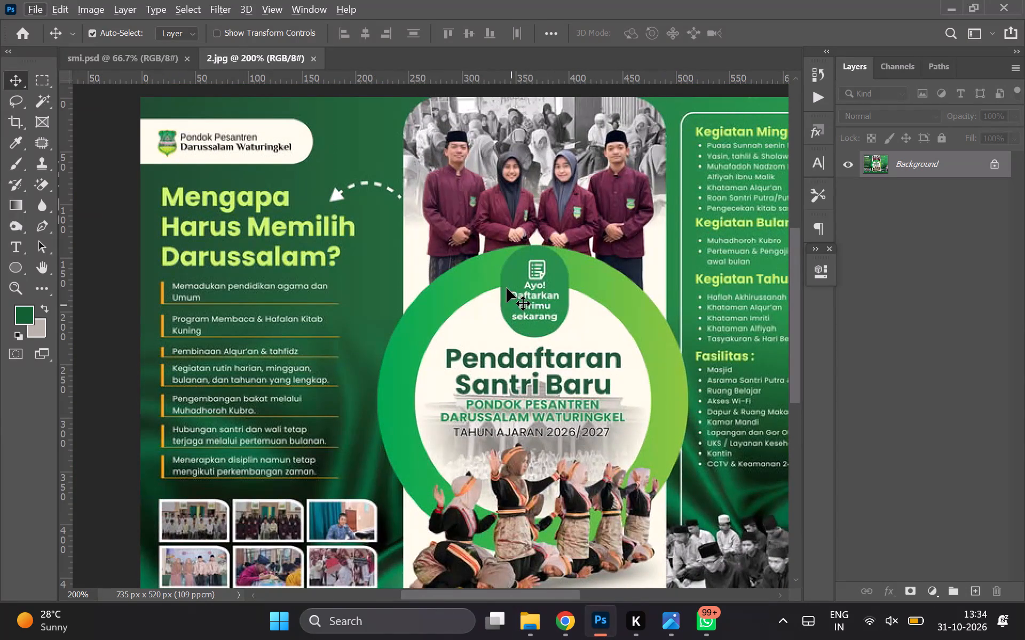
{"action": "key", "text": "ctrl+minus"}
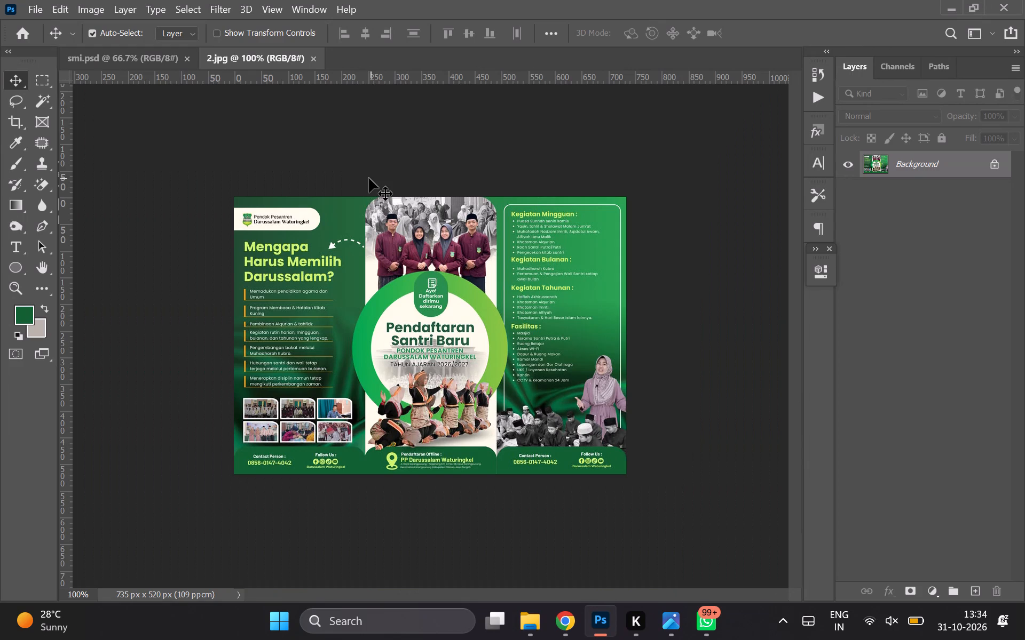
Draw a white rectangle about 254 by 673 px over the reference's middle panel and lower its opacity to 70%.
{"action": "left_click", "coordinate": [18, 273]}
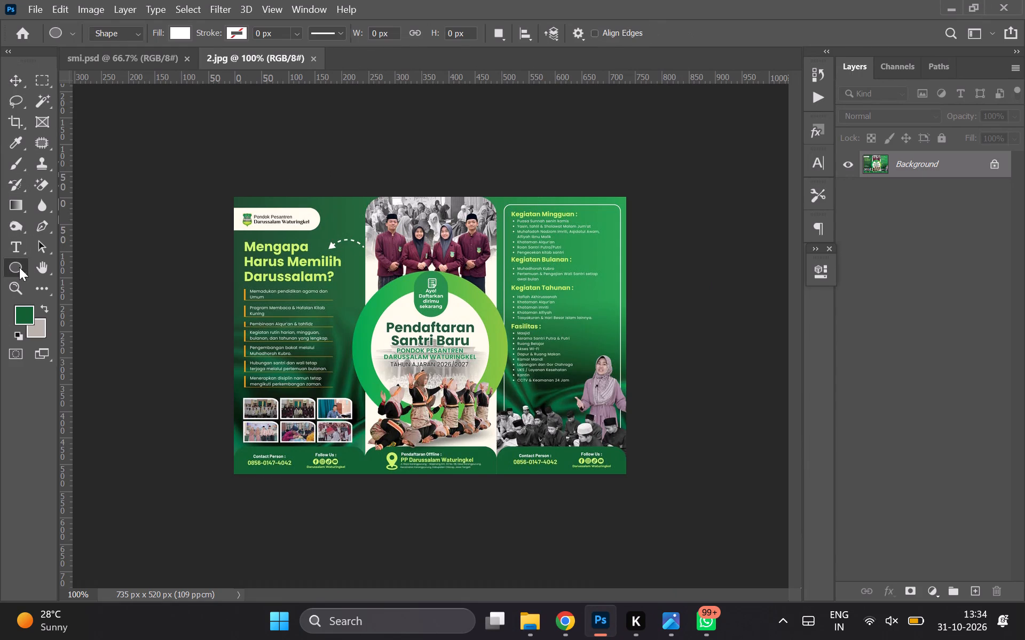
{"action": "right_click", "coordinate": [13, 262]}
{"action": "left_click", "coordinate": [49, 270]}
{"action": "left_click_drag", "start_coordinate": [364, 175], "coordinate": [486, 534]}
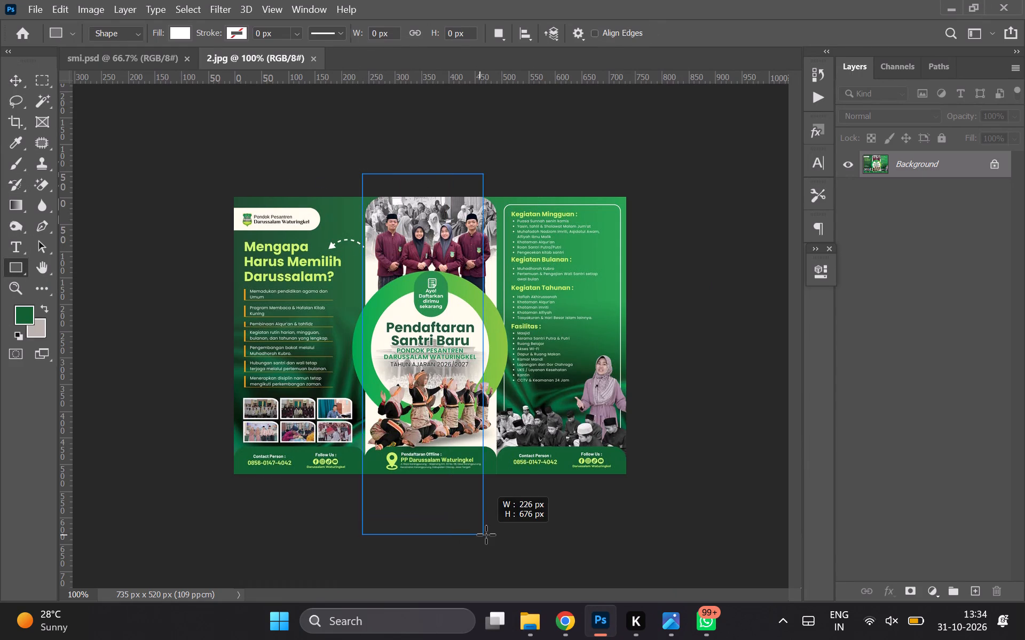
{"action": "left_click_drag", "start_coordinate": [486, 534], "coordinate": [498, 533]}
{"action": "key", "text": "ctrl+equal"}
{"action": "key", "text": "ctrl+equal"}
{"action": "key", "text": "ctrl+equal"}
{"action": "key", "text": "ctrl+equal"}
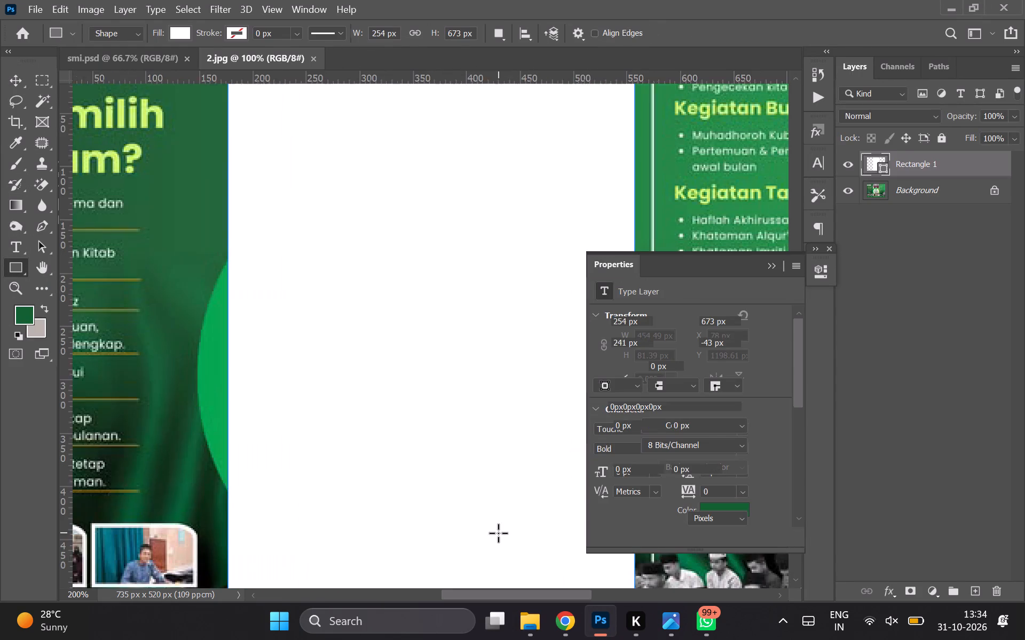
{"action": "key", "text": "ctrl+minus"}
{"action": "key", "text": "ctrl+minus"}
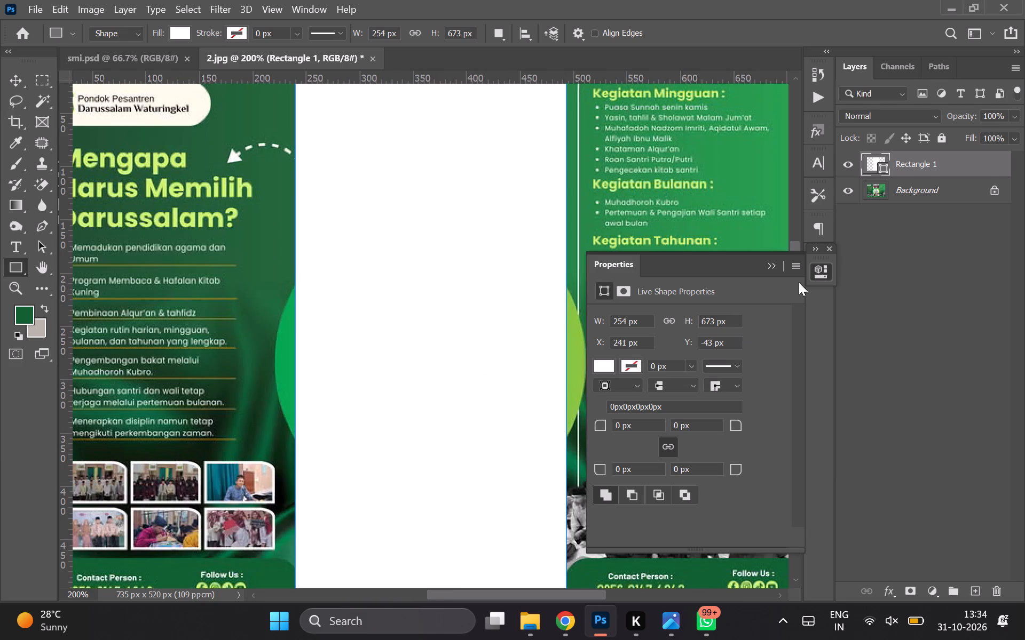
{"action": "left_click_drag", "start_coordinate": [965, 121], "coordinate": [940, 123]}
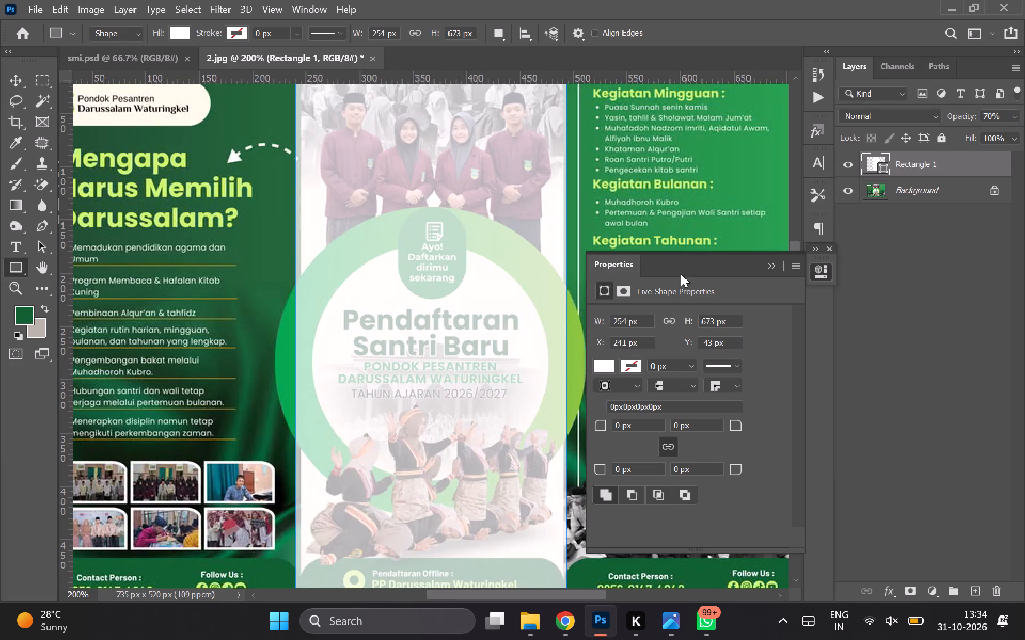
{"action": "scroll", "coordinate": [431, 223], "scroll_direction": "up", "scroll_amount": 2}
{"action": "key", "text": "ctrl+equal"}
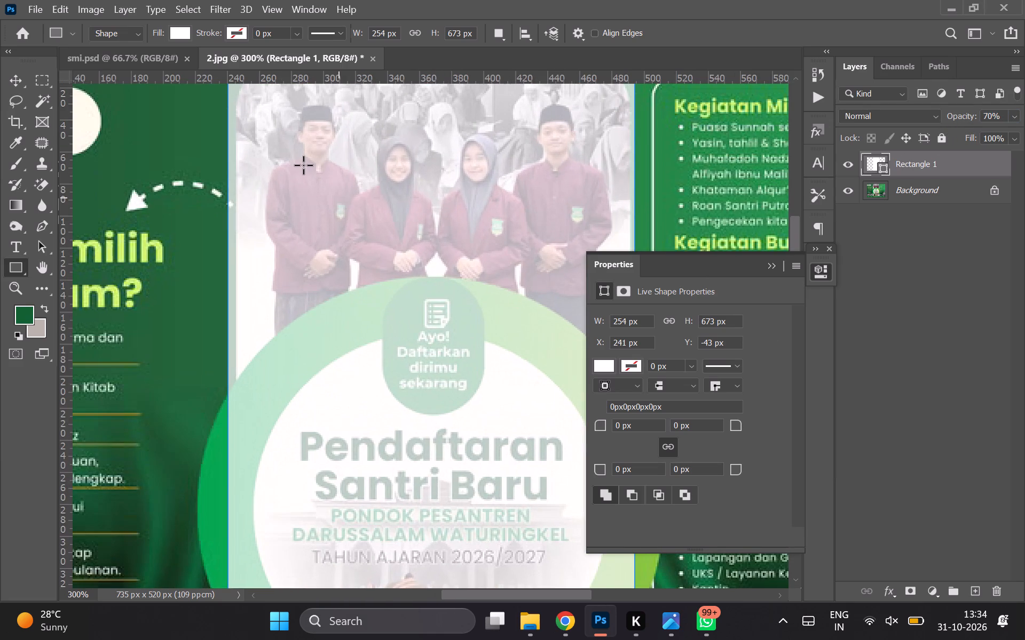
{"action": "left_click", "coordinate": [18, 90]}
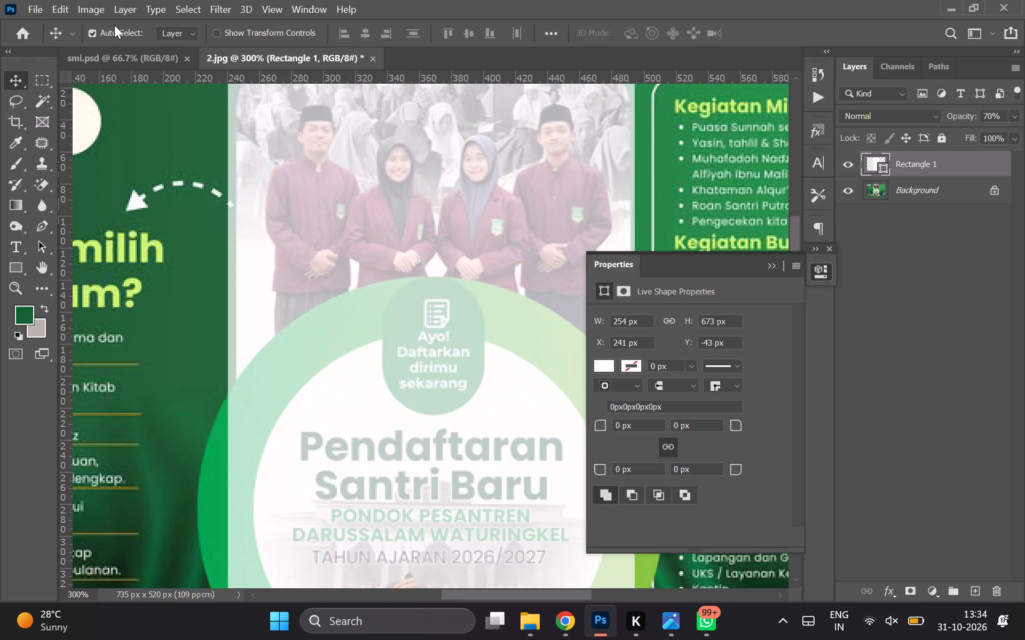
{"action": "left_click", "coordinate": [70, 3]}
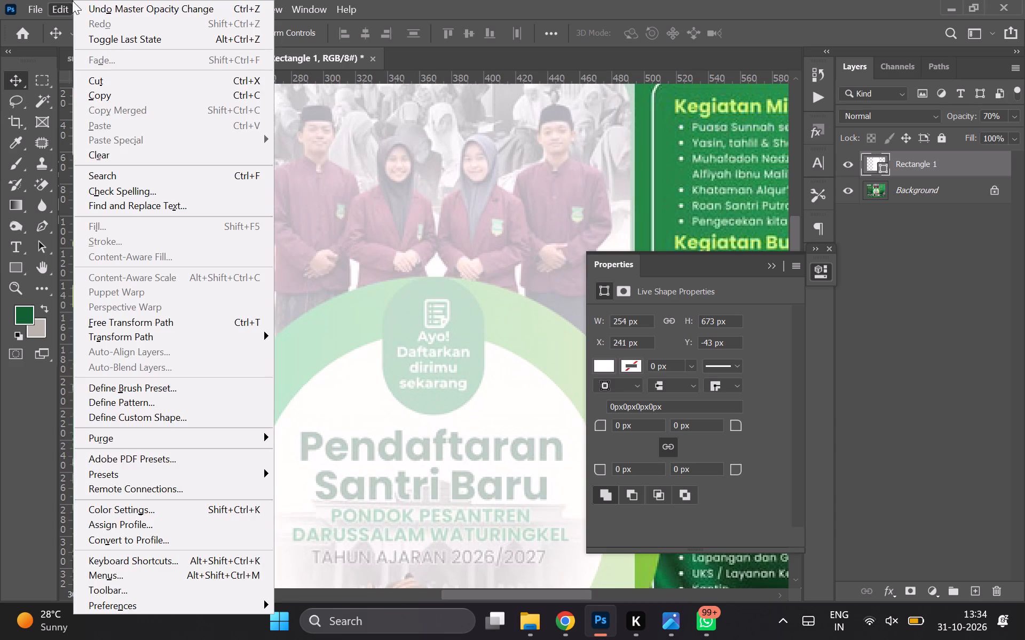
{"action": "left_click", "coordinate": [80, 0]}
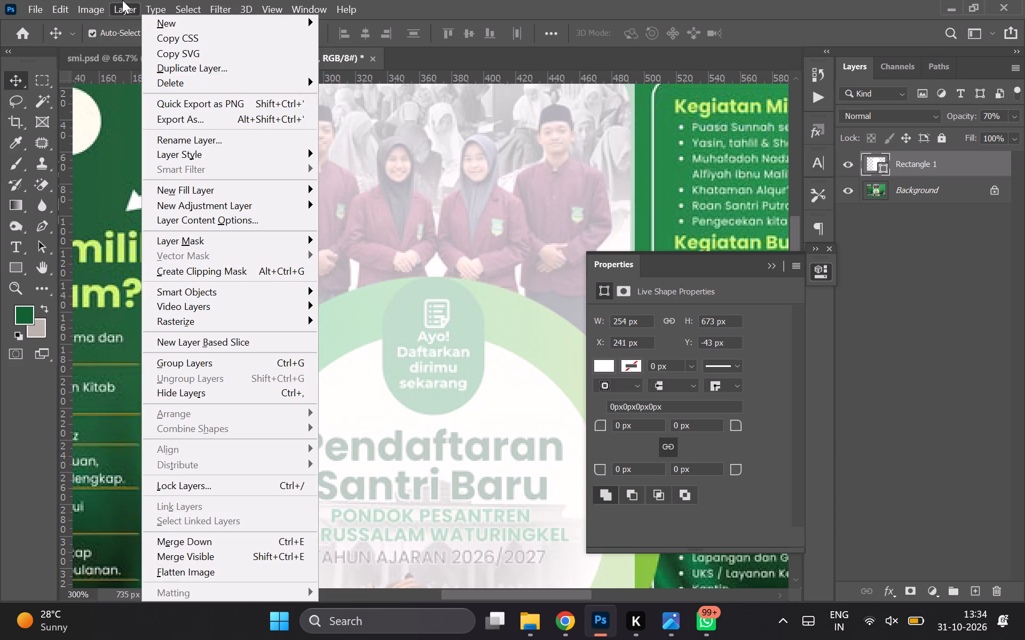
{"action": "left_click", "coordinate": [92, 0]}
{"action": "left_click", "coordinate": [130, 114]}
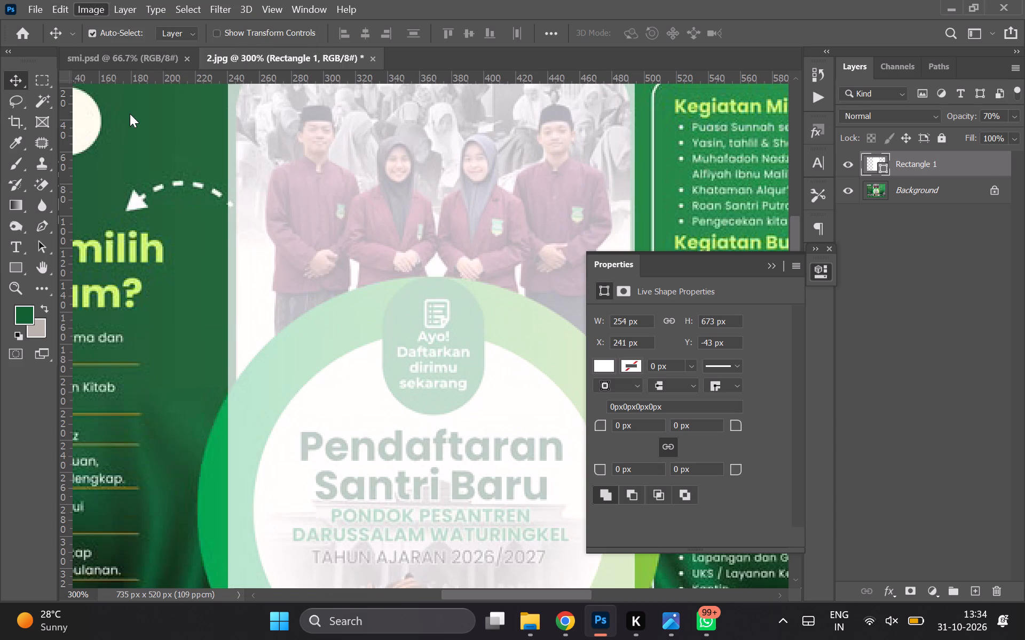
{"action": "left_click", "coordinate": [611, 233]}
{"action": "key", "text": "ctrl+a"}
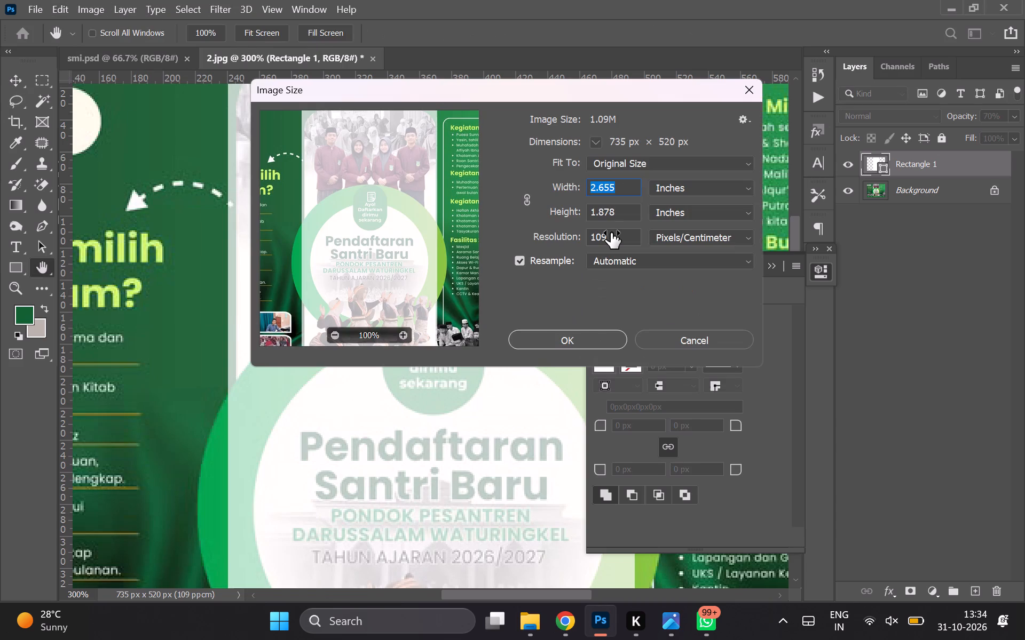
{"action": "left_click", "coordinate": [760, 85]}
Nudge the white rectangle horizontally to X 246 px so its left edge lines up with the middle panel's left edge.
{"action": "left_click", "coordinate": [364, 218]}
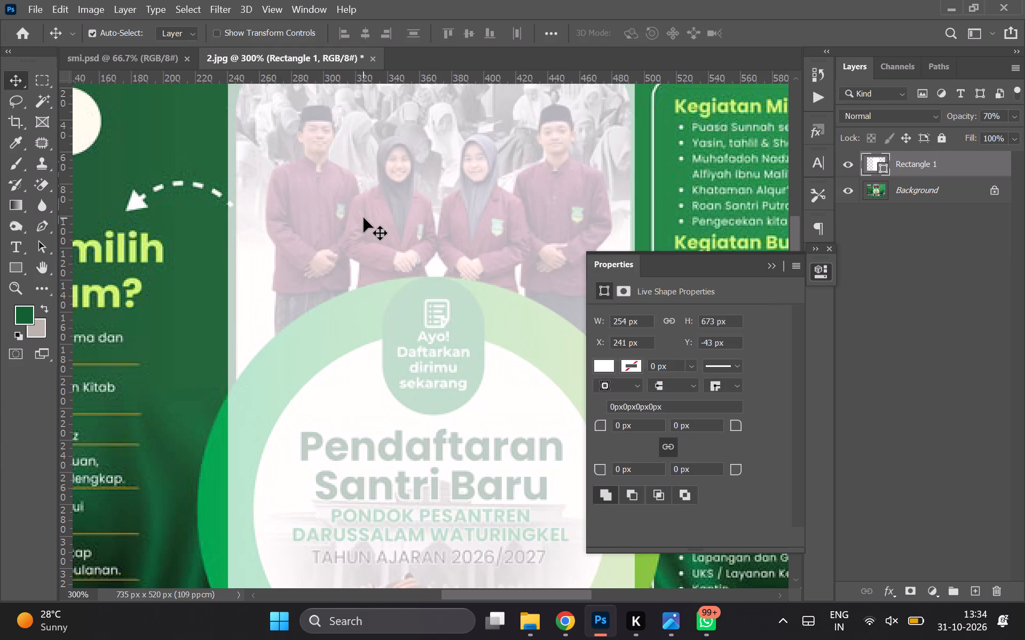
{"action": "key", "text": "shift+Right"}
{"action": "key", "text": "Left"}
{"action": "key", "text": "Left"}
{"action": "key", "text": "Left"}
{"action": "key", "text": "Left"}
{"action": "key", "text": "Left"}
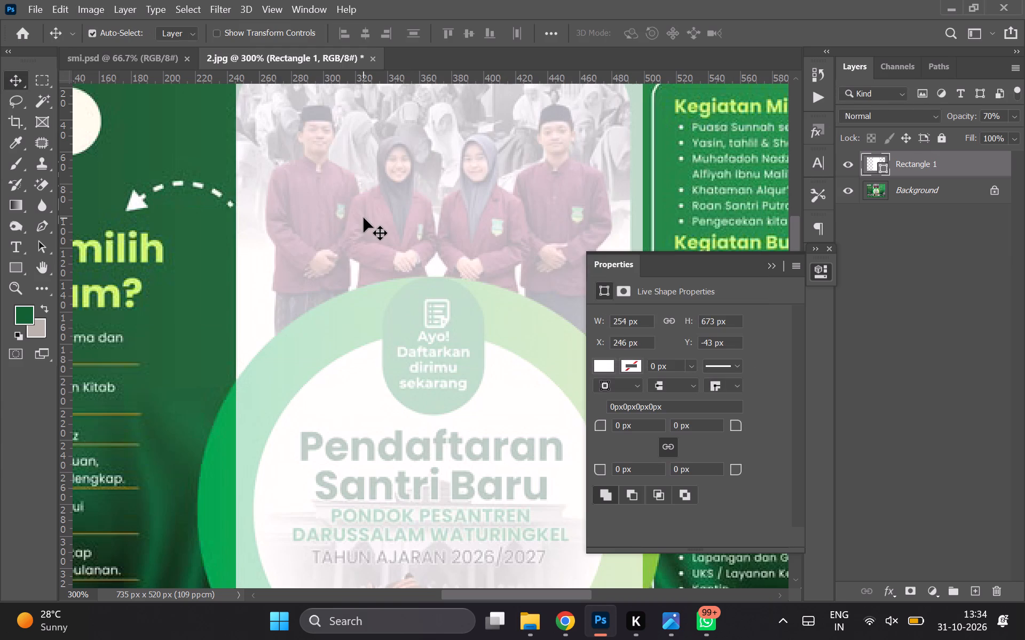
Transform the rectangle to narrow it to 247 px, bringing its right edge in towards the middle panel's edge.
{"action": "key", "text": "ctrl+t"}
{"action": "key", "text": "ctrl+equal"}
{"action": "key", "text": "ctrl+equal"}
{"action": "key", "text": "ctrl+equal"}
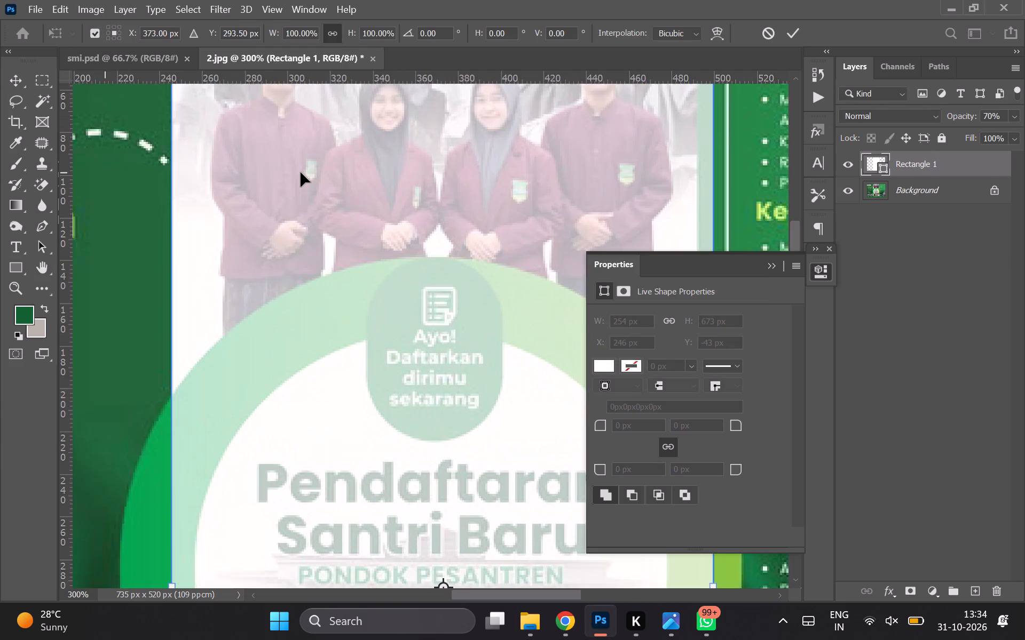
{"action": "scroll", "coordinate": [301, 172], "scroll_direction": "right", "scroll_amount": 6}
{"action": "right_click", "coordinate": [301, 172]}
{"action": "left_click", "coordinate": [389, 157]}
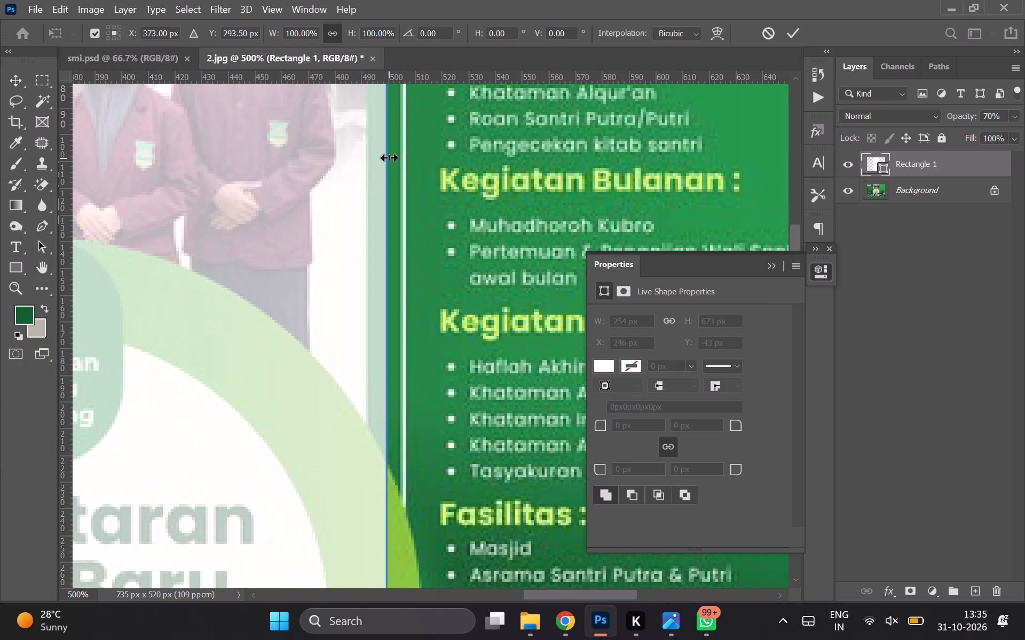
{"action": "double_click", "coordinate": [387, 153], "text": "shift"}
{"action": "key", "text": "ctrl+t"}
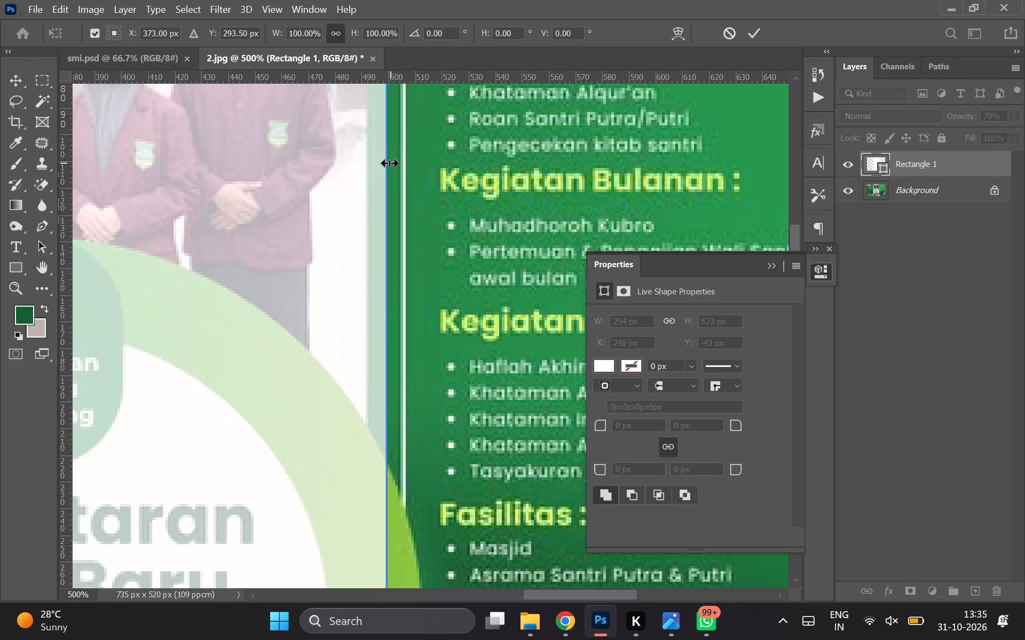
{"action": "left_click_drag", "start_coordinate": [389, 163], "coordinate": [372, 162], "text": "shift"}
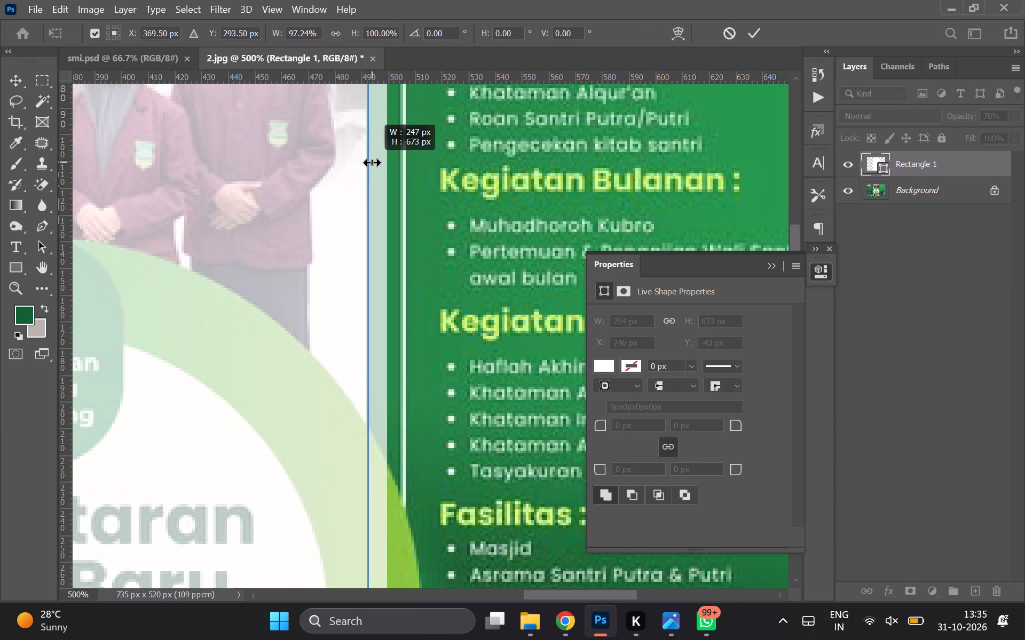
{"action": "left_click_drag", "start_coordinate": [372, 162], "coordinate": [372, 163], "text": "shift"}
Trim the rectangle's top and bottom edges to the canvas, making it 520 px high from Y 0 px, and apply the transform.
{"action": "scroll", "coordinate": [317, 203], "scroll_direction": "up", "scroll_amount": 7}
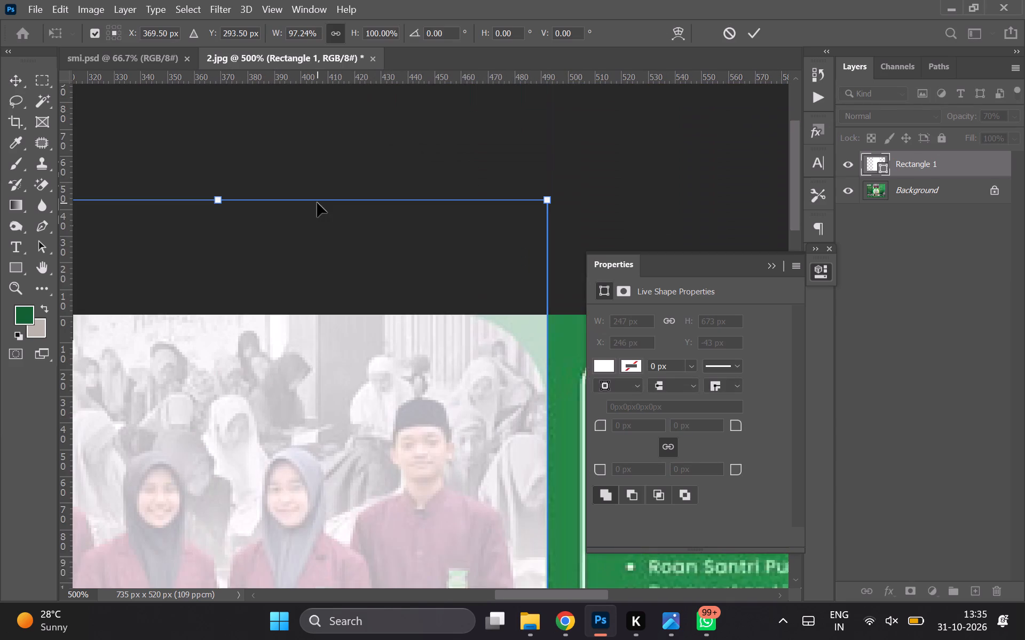
{"action": "left_click_drag", "start_coordinate": [221, 222], "coordinate": [229, 334], "text": "shift"}
{"action": "scroll", "coordinate": [229, 334], "scroll_direction": "down", "scroll_amount": 12}
{"action": "scroll", "coordinate": [185, 384], "scroll_direction": "down", "scroll_amount": 4}
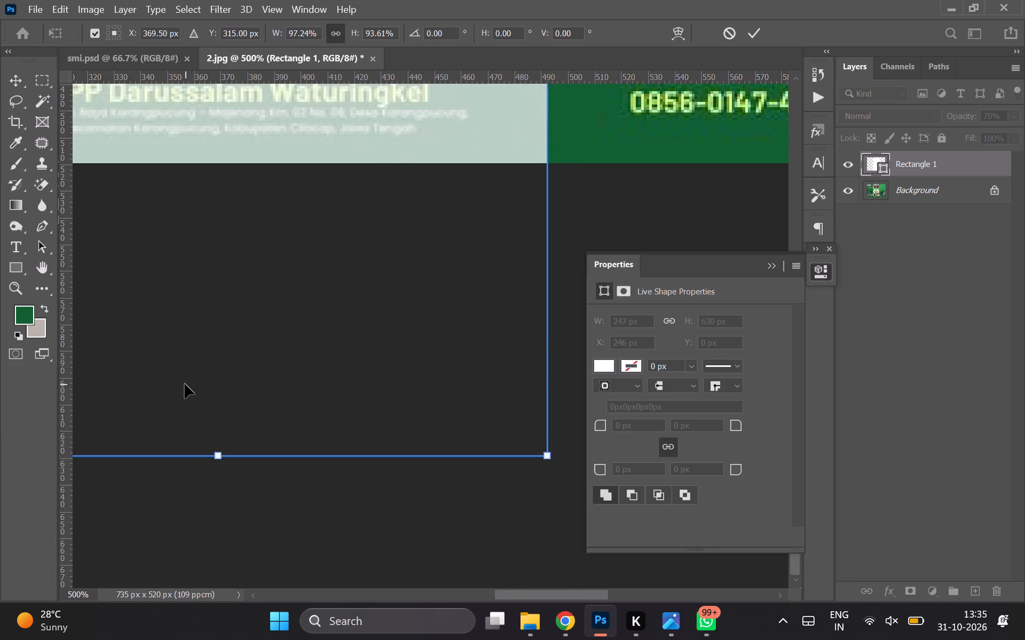
{"action": "left_click_drag", "start_coordinate": [217, 457], "coordinate": [257, 158], "text": "shift"}
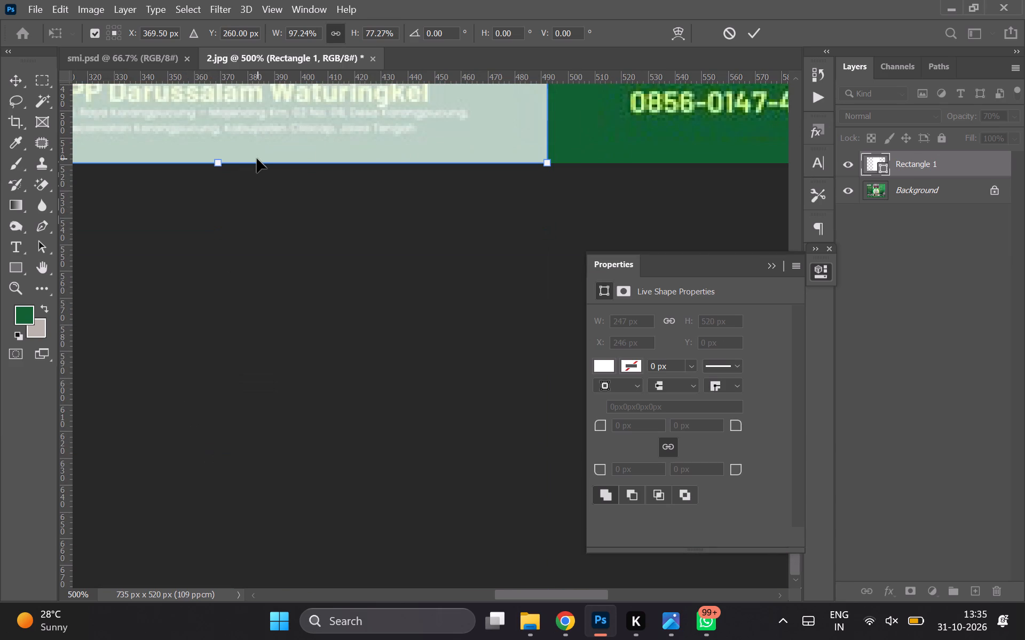
{"action": "key", "text": "ctrl+0"}
{"action": "key", "text": "Return"}
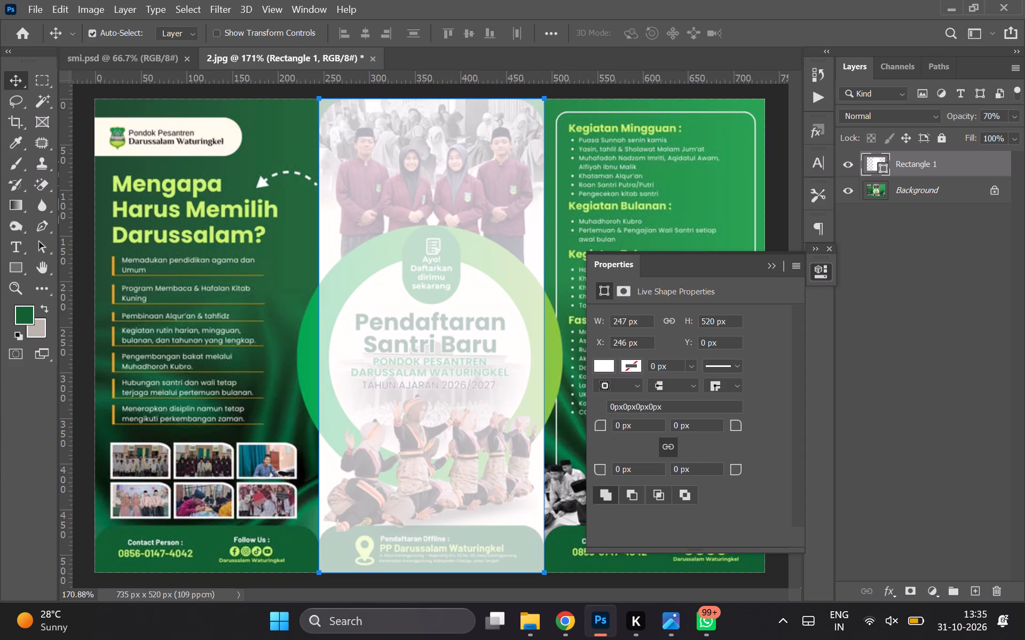
Round all four corners of the white middle-panel rectangle to a 30 px radius.
{"action": "left_click_drag", "start_coordinate": [603, 422], "coordinate": [615, 425]}
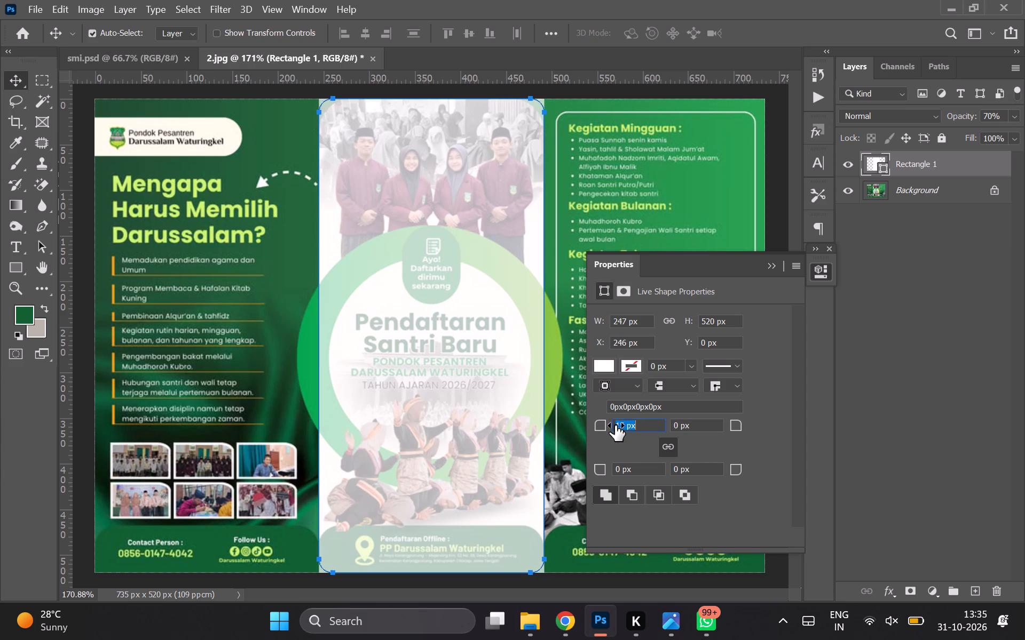
{"action": "left_click_drag", "start_coordinate": [615, 425], "coordinate": [615, 424]}
{"action": "left_click_drag", "start_coordinate": [602, 422], "coordinate": [612, 425]}
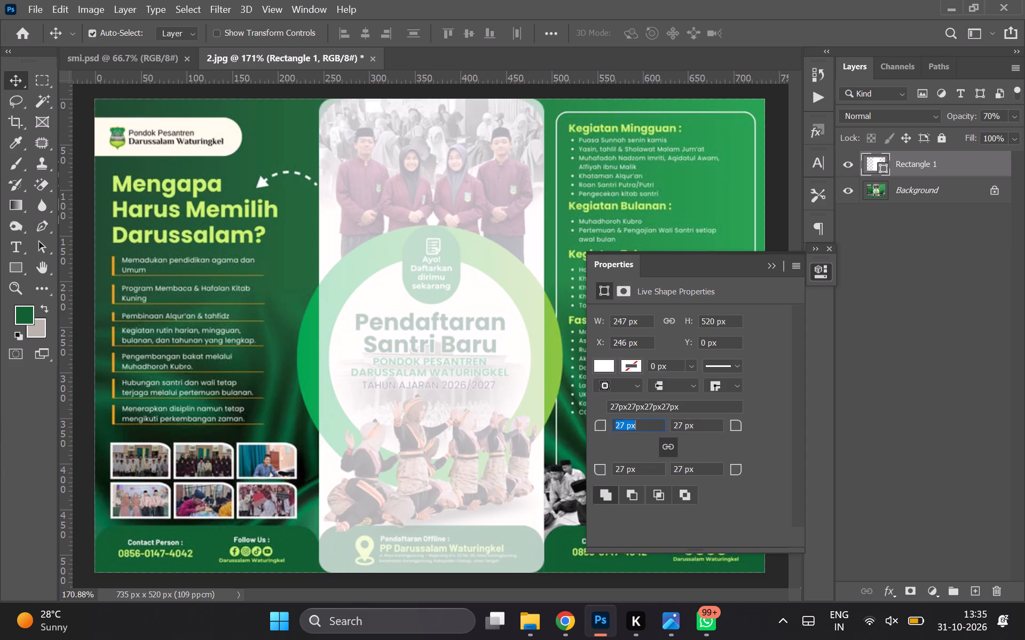
{"action": "left_click", "coordinate": [643, 427]}
{"action": "key", "text": "ctrl+a"}
{"action": "type", "text": "30"}
{"action": "key", "text": "Return"}
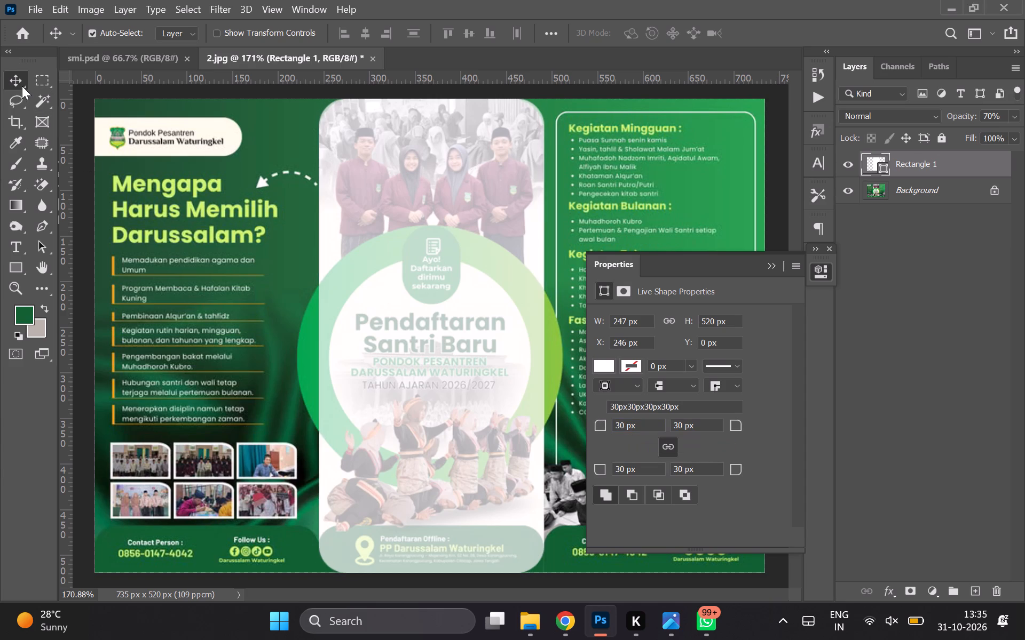
{"action": "left_click", "coordinate": [22, 86]}
Switch the shape tool from Rectangle to Ellipse.
{"action": "left_click", "coordinate": [19, 260]}
{"action": "right_click", "coordinate": [19, 260]}
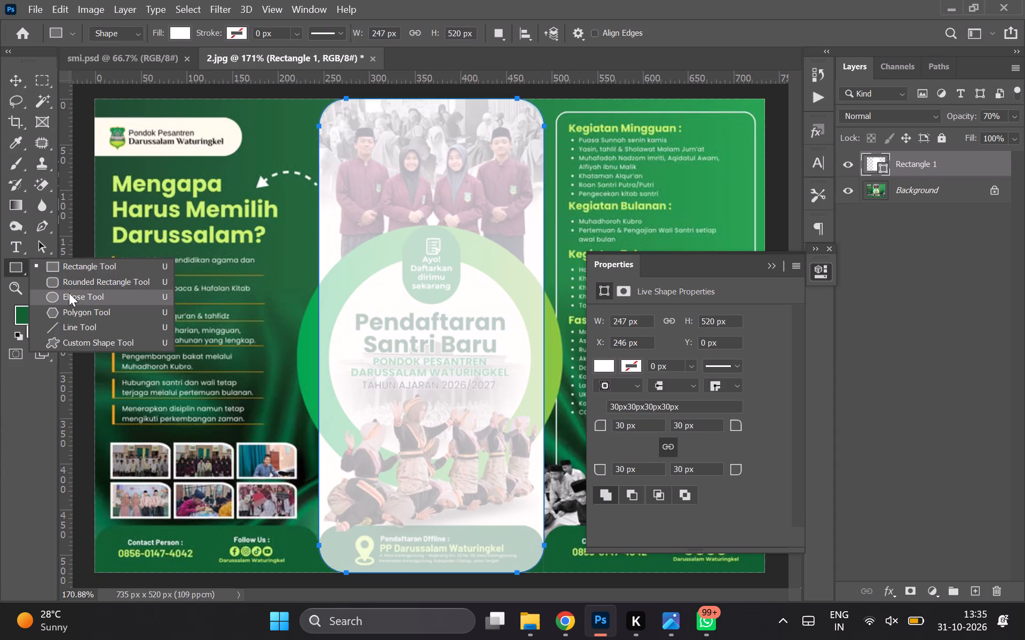
{"action": "left_click", "coordinate": [69, 293]}
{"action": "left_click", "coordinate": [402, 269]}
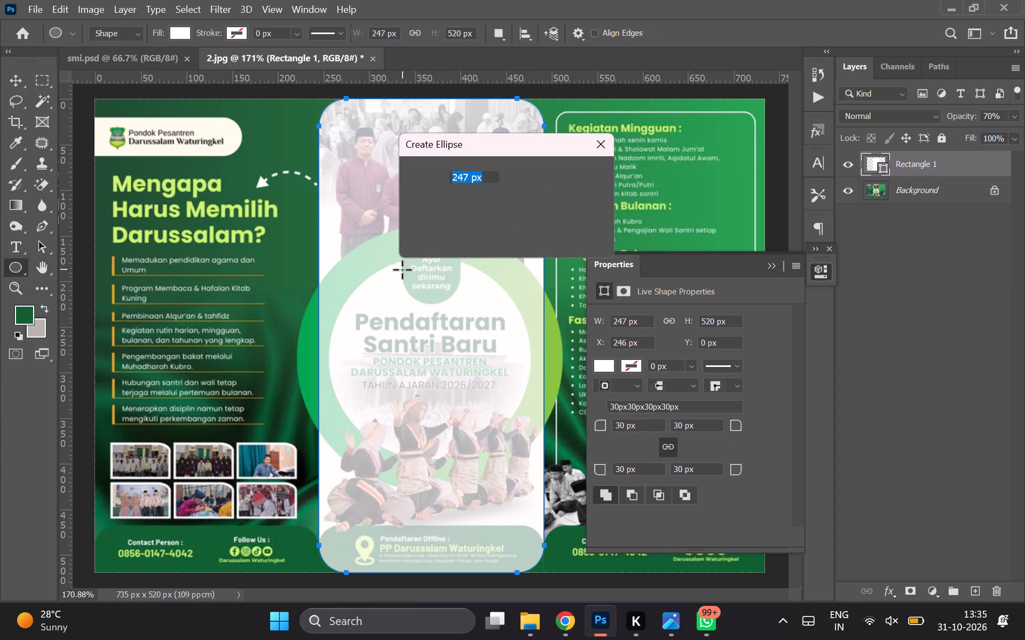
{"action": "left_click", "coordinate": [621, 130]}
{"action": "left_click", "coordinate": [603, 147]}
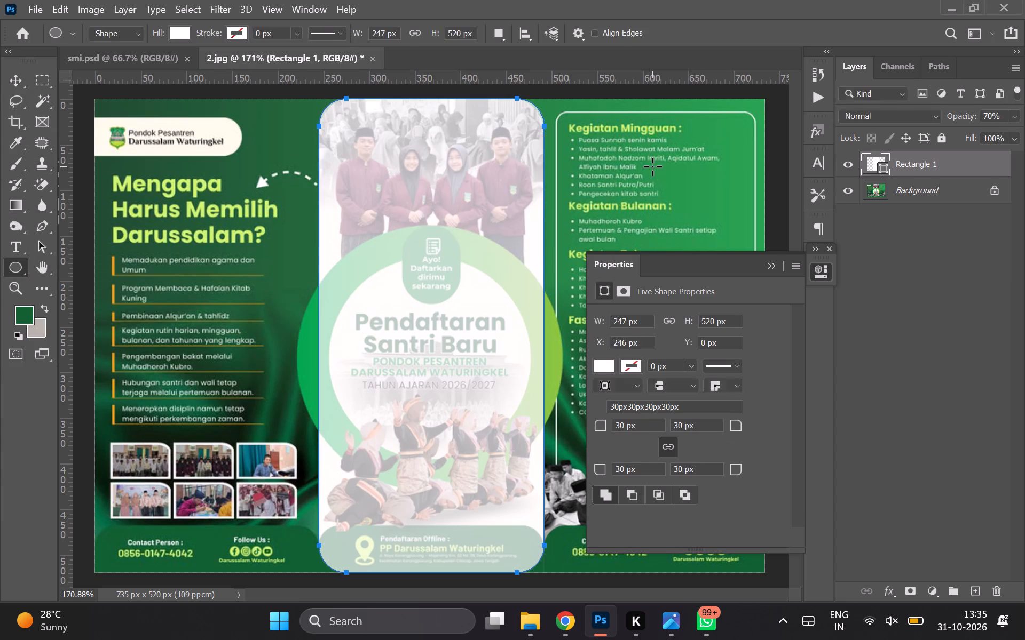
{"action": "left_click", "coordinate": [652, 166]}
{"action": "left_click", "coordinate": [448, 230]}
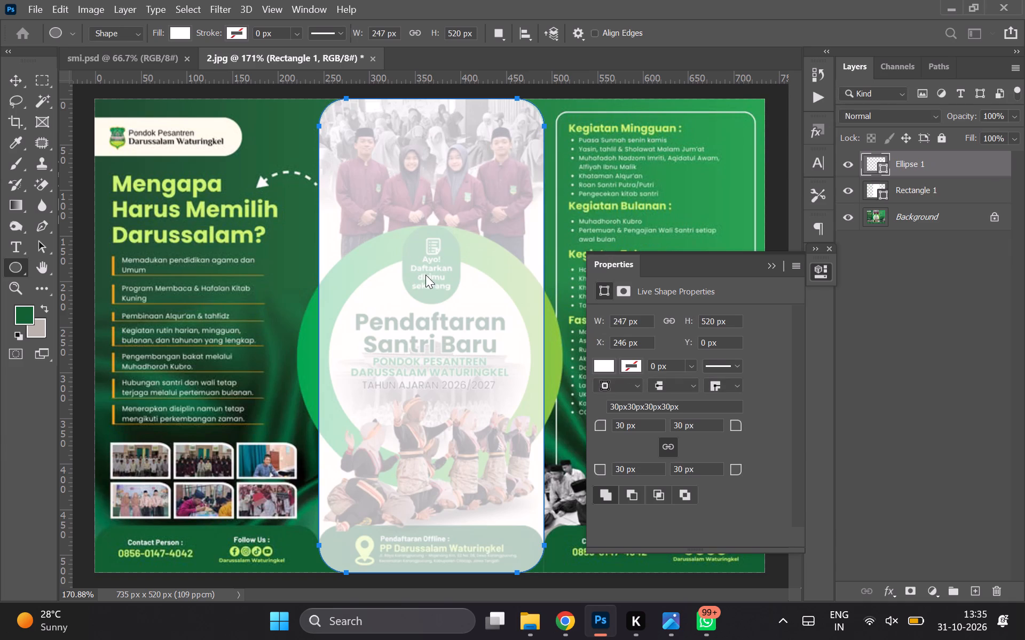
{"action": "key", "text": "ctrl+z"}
Create a white circle of 100 by 100 px over the reference's Kegiatan panel.
{"action": "left_click", "coordinate": [632, 160]}
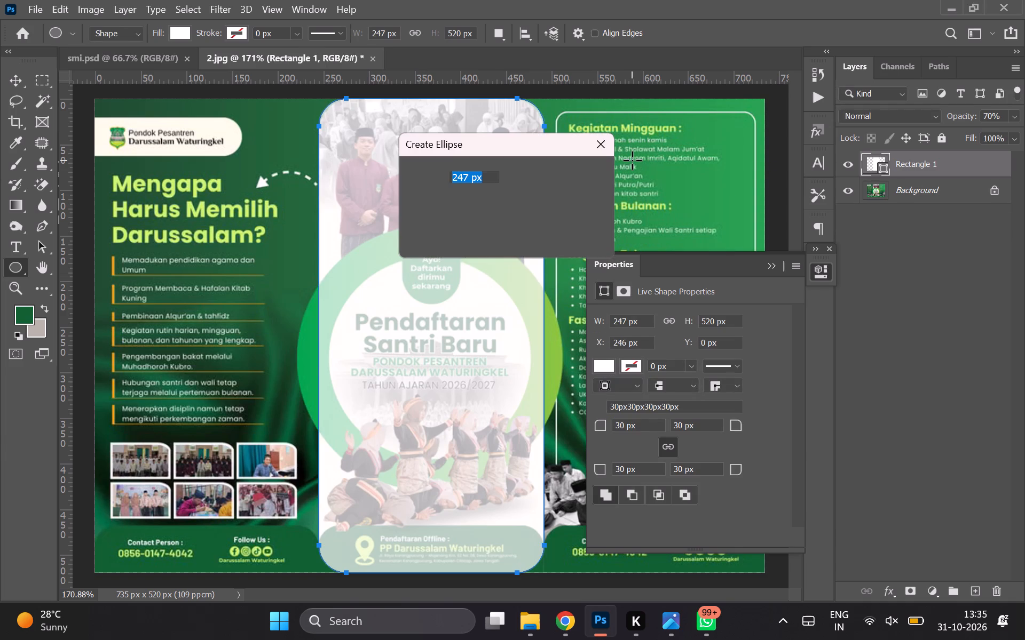
{"action": "type", "text": "100"}
{"action": "key", "text": "Tab"}
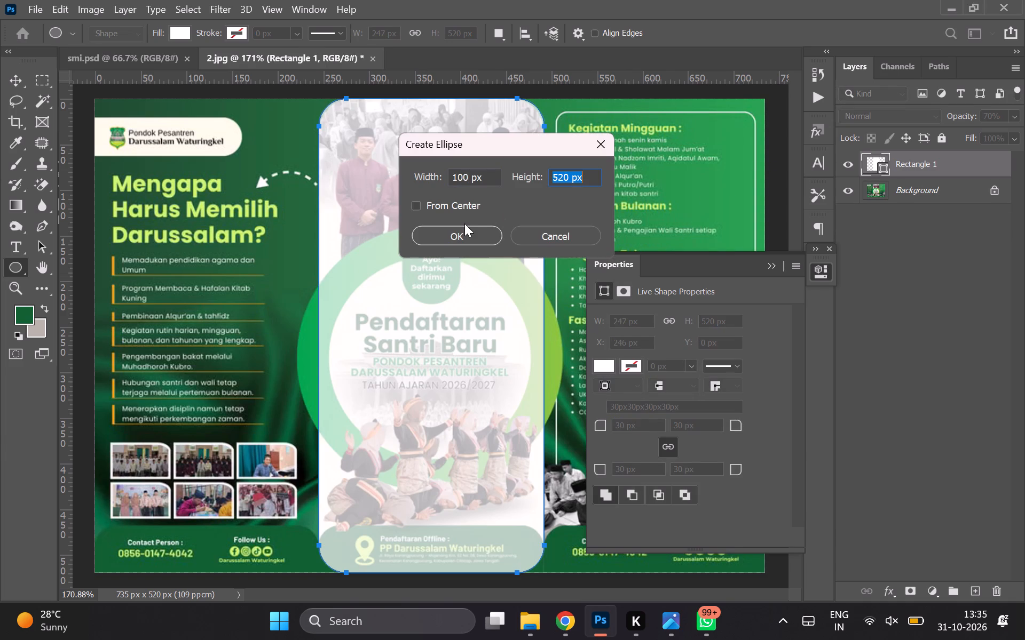
{"action": "type", "text": "100"}
{"action": "key", "text": "Return"}
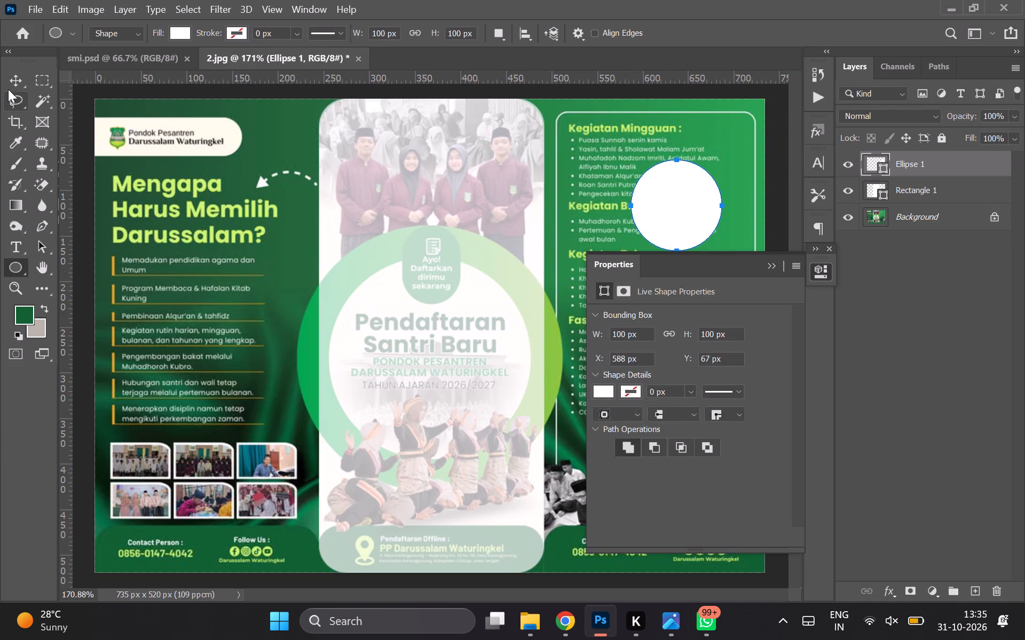
Hide the white rectangle and move the circle inside the central ring's left edge, at X 255 px, Y 238 px.
{"action": "left_click_drag", "start_coordinate": [12, 84], "coordinate": [675, 206]}
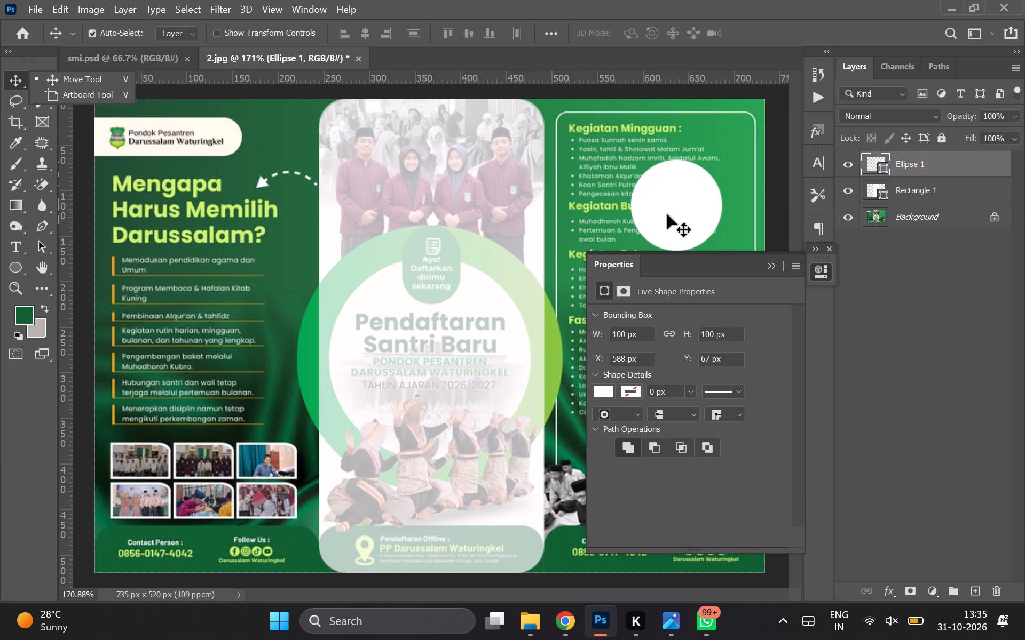
{"action": "left_click", "coordinate": [849, 193]}
{"action": "left_click_drag", "start_coordinate": [676, 199], "coordinate": [351, 334]}
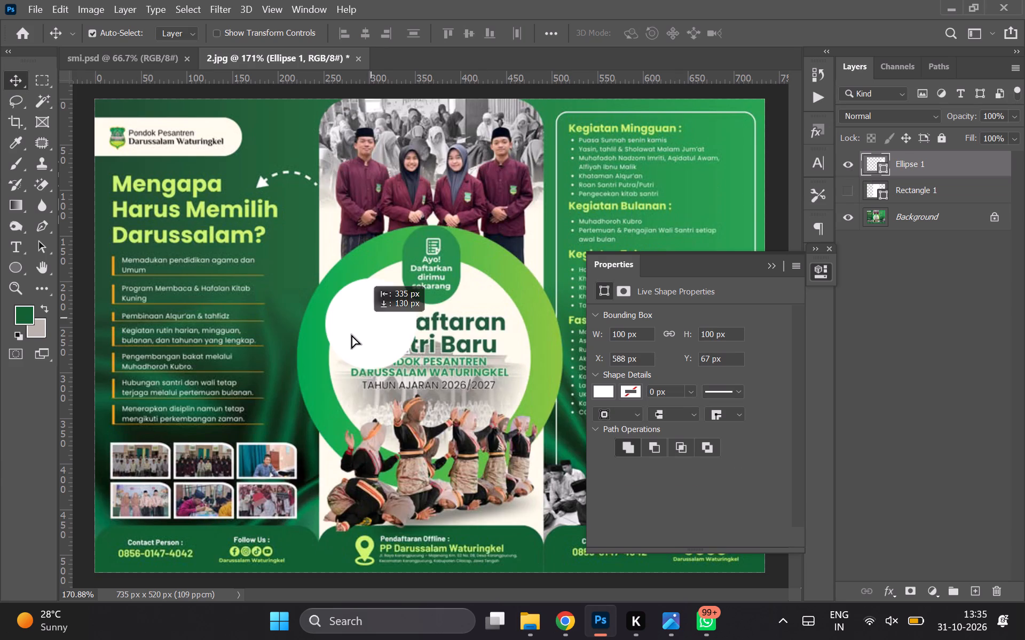
{"action": "left_click_drag", "start_coordinate": [351, 334], "coordinate": [373, 355]}
{"action": "key", "text": "Right"}
{"action": "key", "text": "Right"}
{"action": "key", "text": "Right"}
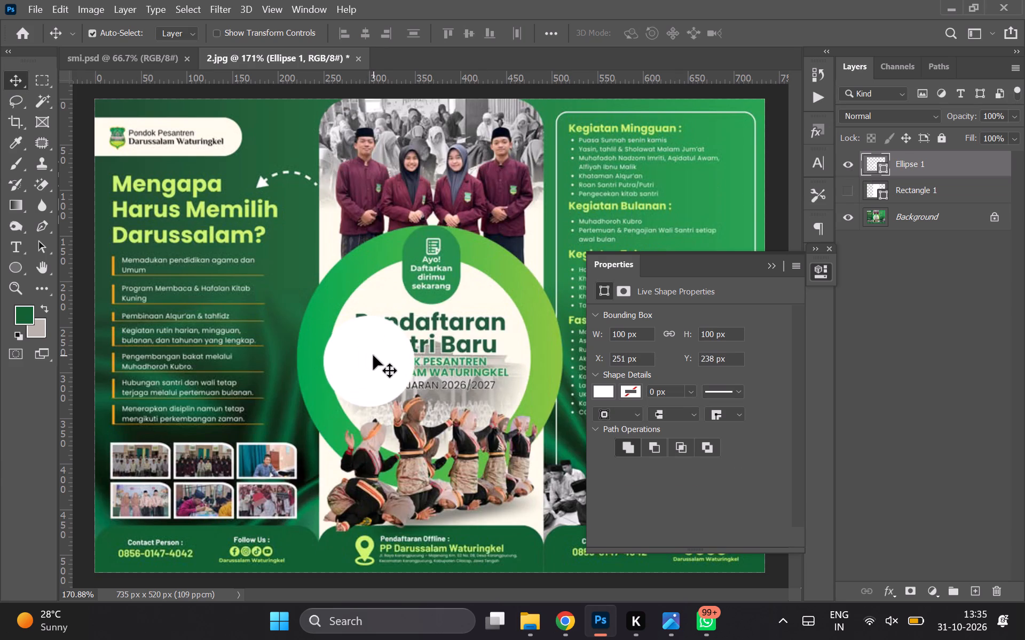
{"action": "key", "text": "Right"}
{"action": "key", "text": "Right"}
{"action": "key", "text": "Right"}
Scale the circle proportionally to about 216 px across and lower its opacity to 48%.
{"action": "key", "text": "ctrl+t"}
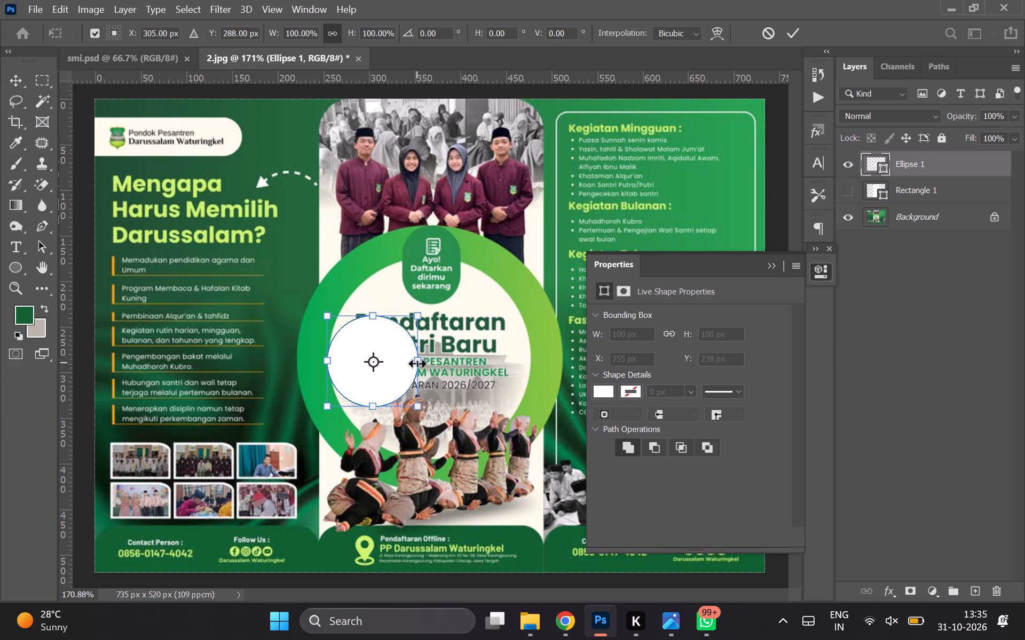
{"action": "left_click_drag", "start_coordinate": [420, 363], "coordinate": [526, 364]}
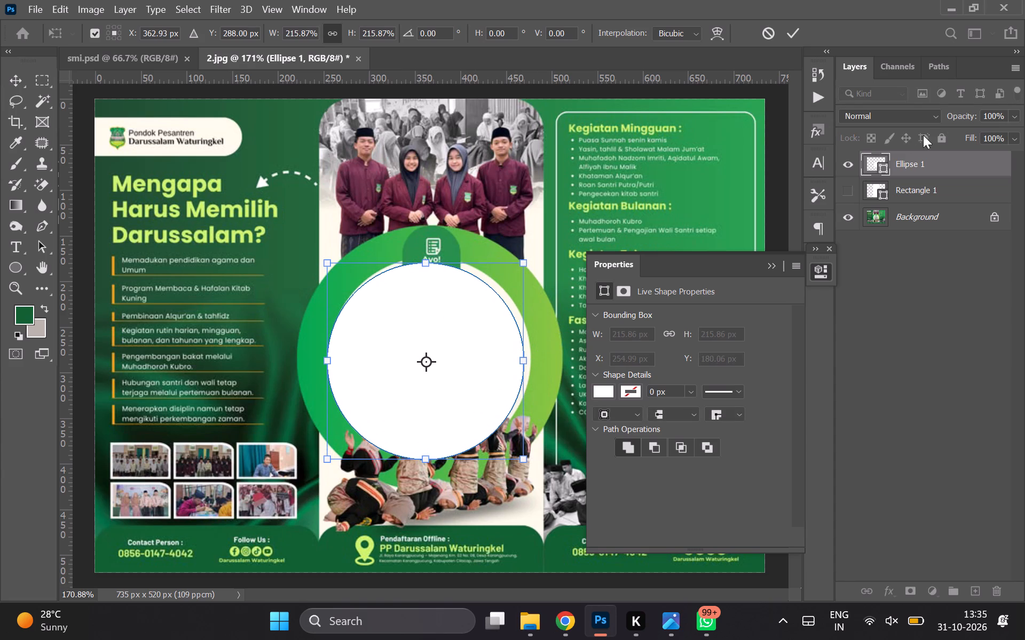
{"action": "left_click_drag", "start_coordinate": [967, 119], "coordinate": [925, 120]}
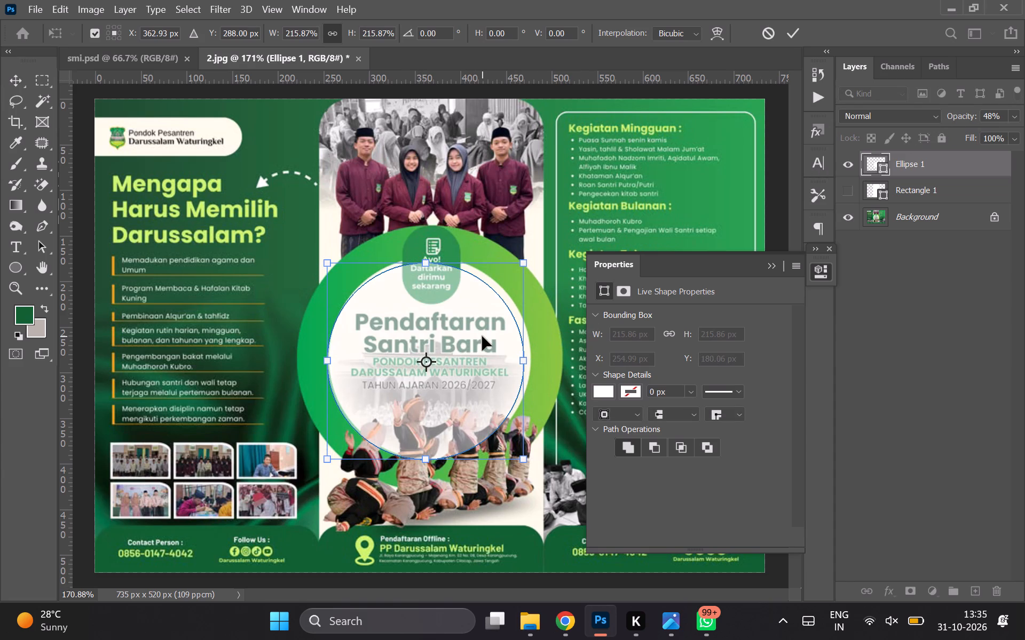
Nudge the circle into the central ring's inner opening, to about X 257 px, Y 178 px.
{"action": "left_click", "coordinate": [482, 336]}
{"action": "key", "text": "ctrl+equal"}
{"action": "key", "text": "ctrl+equal"}
{"action": "key", "text": "ctrl+equal"}
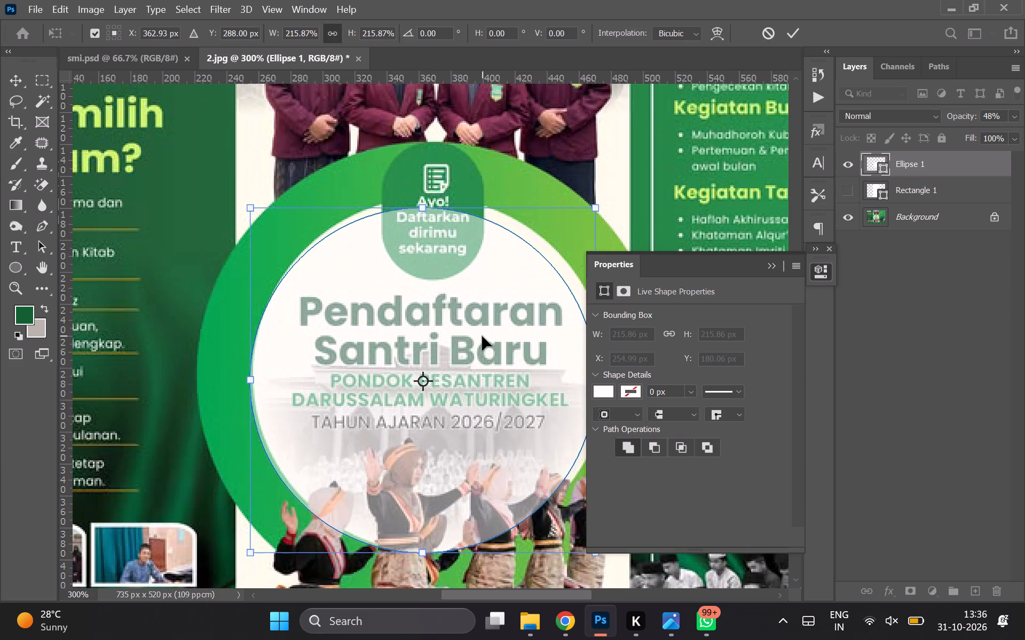
{"action": "key", "text": "Up"}
{"action": "key", "text": "Up"}
{"action": "key", "text": "Right"}
{"action": "key", "text": "Right"}
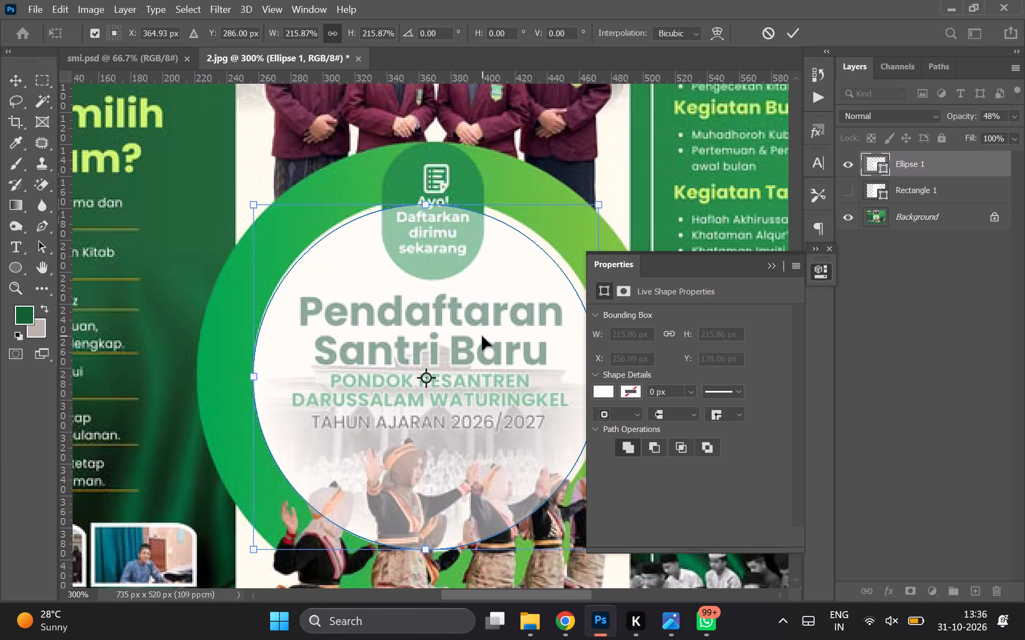
{"action": "key", "text": "Right"}
{"action": "key", "text": "Left"}
{"action": "key", "text": "Up"}
{"action": "key", "text": "Up"}
{"action": "key", "text": "Up"}
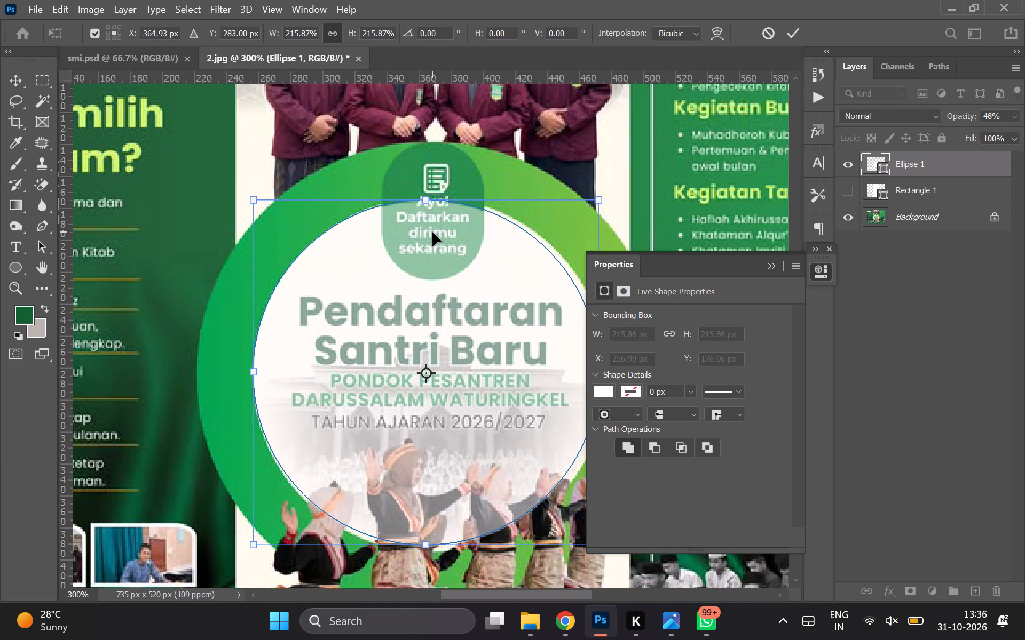
{"action": "key", "text": "Down"}
{"action": "key", "text": "Down"}
{"action": "key", "text": "Down"}
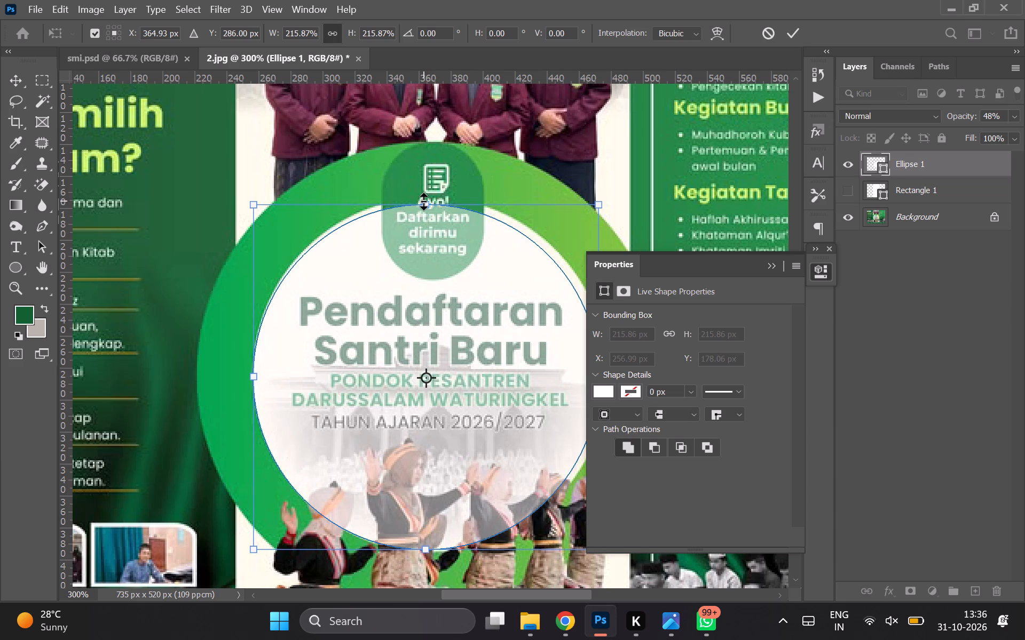
Enlarge the circle to about 223 px to match the ring's inner edge and apply the transform.
{"action": "left_click_drag", "start_coordinate": [423, 201], "coordinate": [423, 196]}
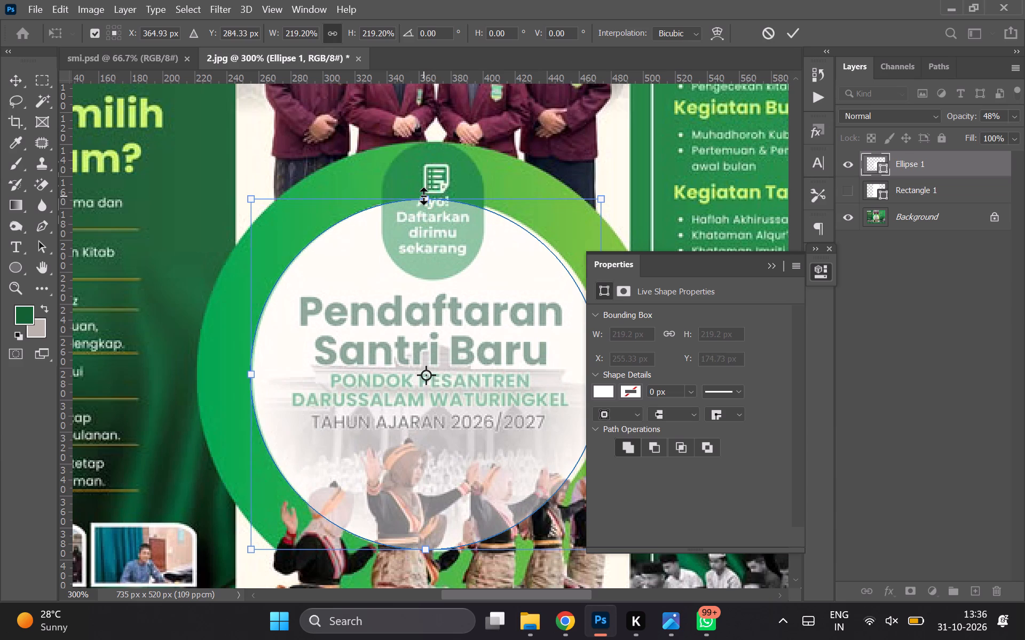
{"action": "scroll", "coordinate": [423, 196], "scroll_direction": "right", "scroll_amount": 1}
{"action": "scroll", "coordinate": [423, 196], "scroll_direction": "left", "scroll_amount": 1}
{"action": "scroll", "coordinate": [423, 196], "scroll_direction": "right", "scroll_amount": 1}
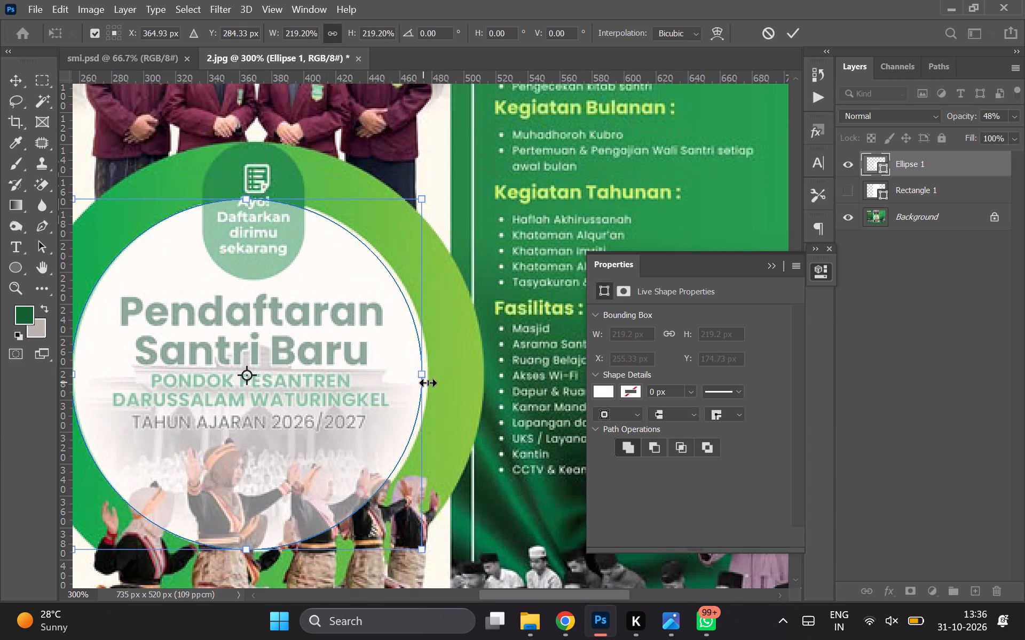
{"action": "left_click_drag", "start_coordinate": [425, 379], "coordinate": [428, 379]}
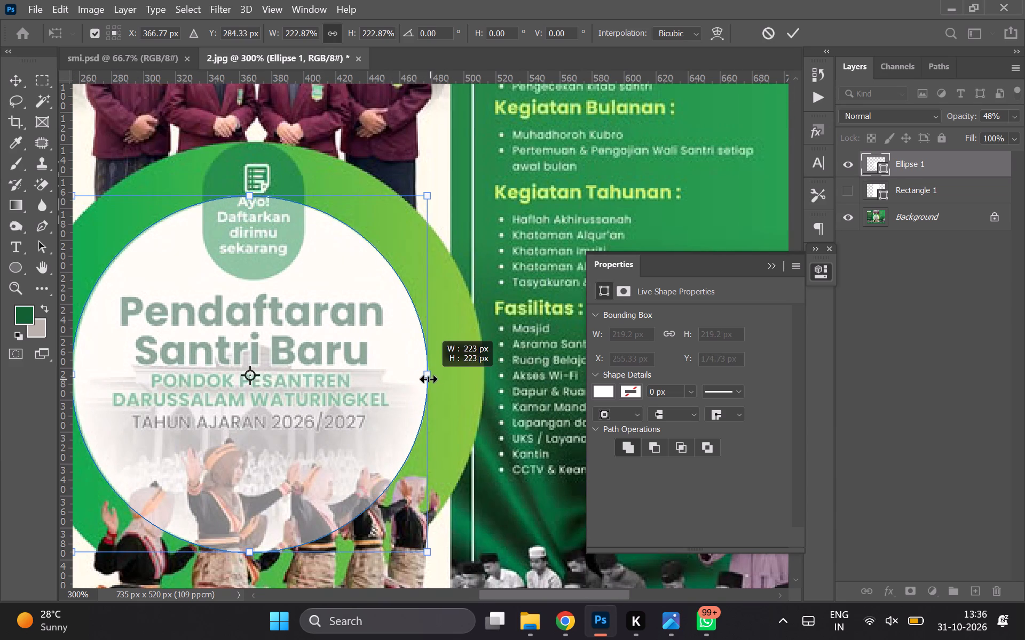
{"action": "left_click_drag", "start_coordinate": [428, 379], "coordinate": [432, 379]}
{"action": "double_click", "coordinate": [365, 376]}
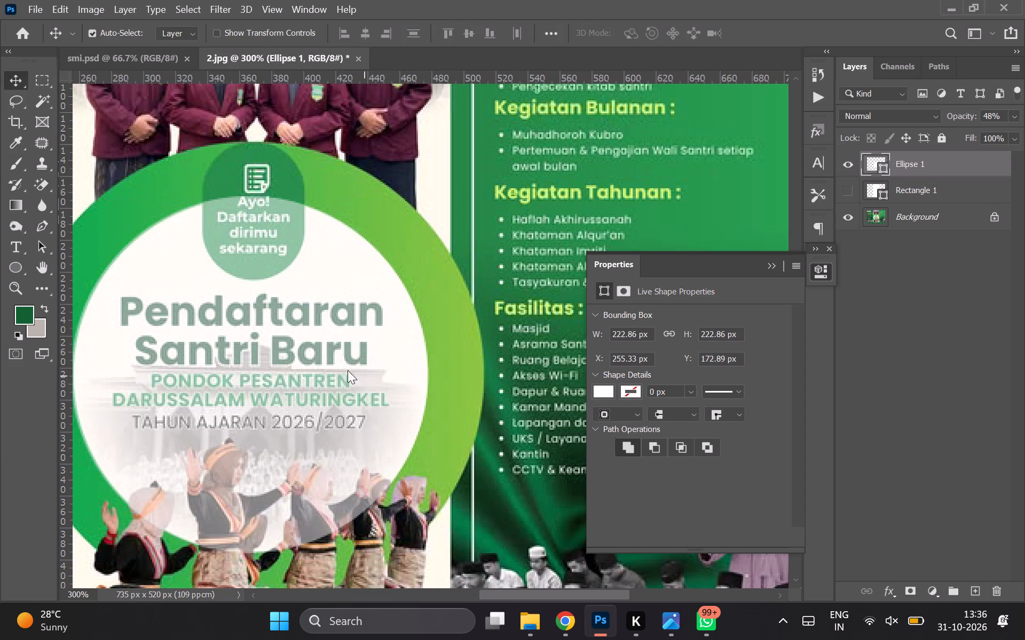
Nudge the circle to about X 256 px, restore its opacity to 100% and hide its layer.
{"action": "scroll", "coordinate": [332, 369], "scroll_direction": "left", "scroll_amount": 1}
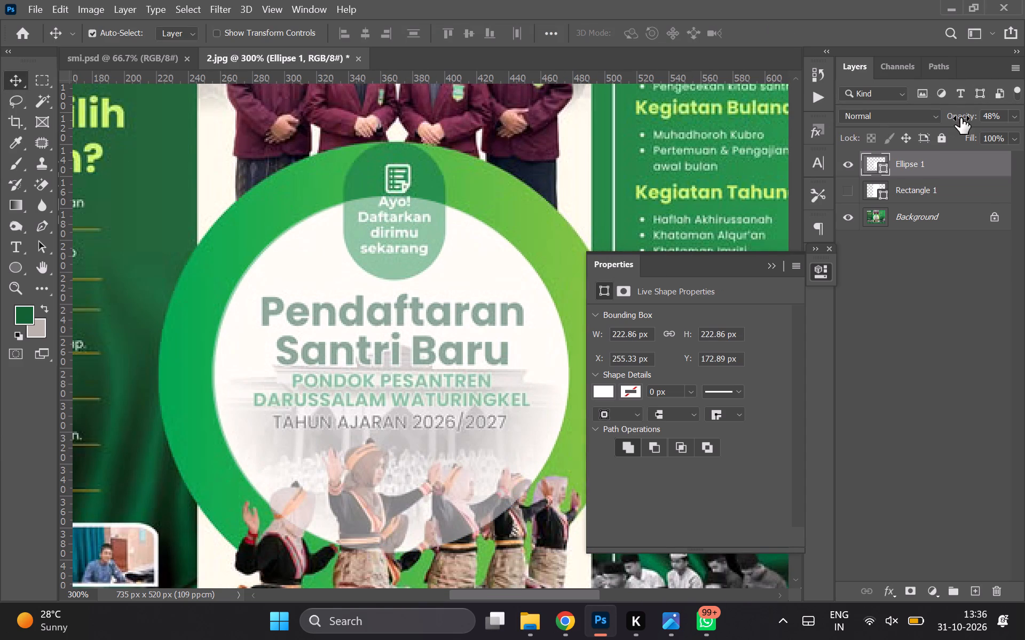
{"action": "left_click_drag", "start_coordinate": [960, 118], "coordinate": [1024, 117]}
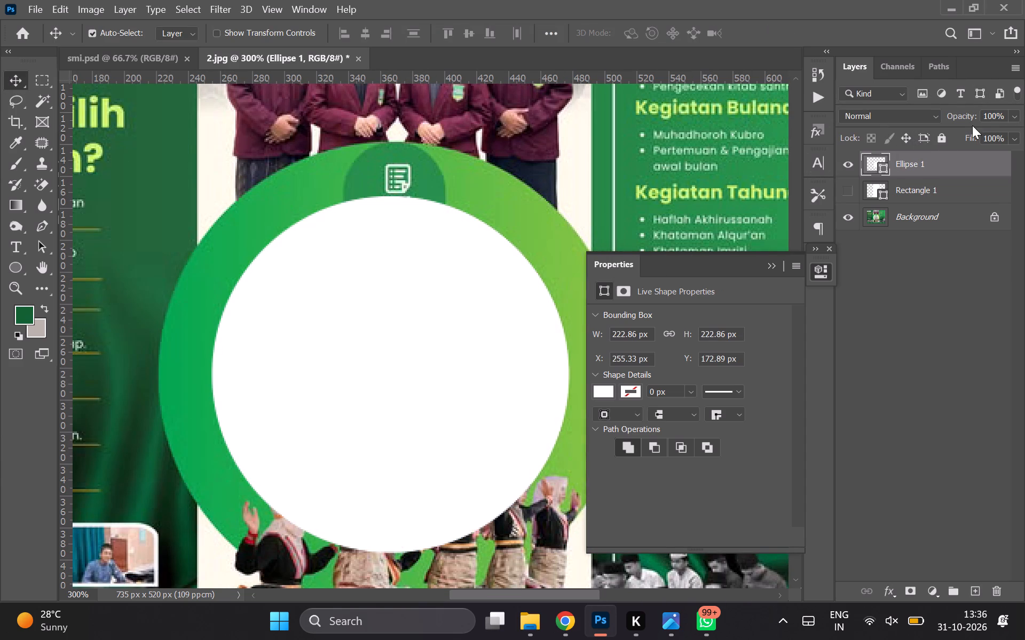
{"action": "left_click_drag", "start_coordinate": [975, 118], "coordinate": [961, 117]}
{"action": "key", "text": "Right"}
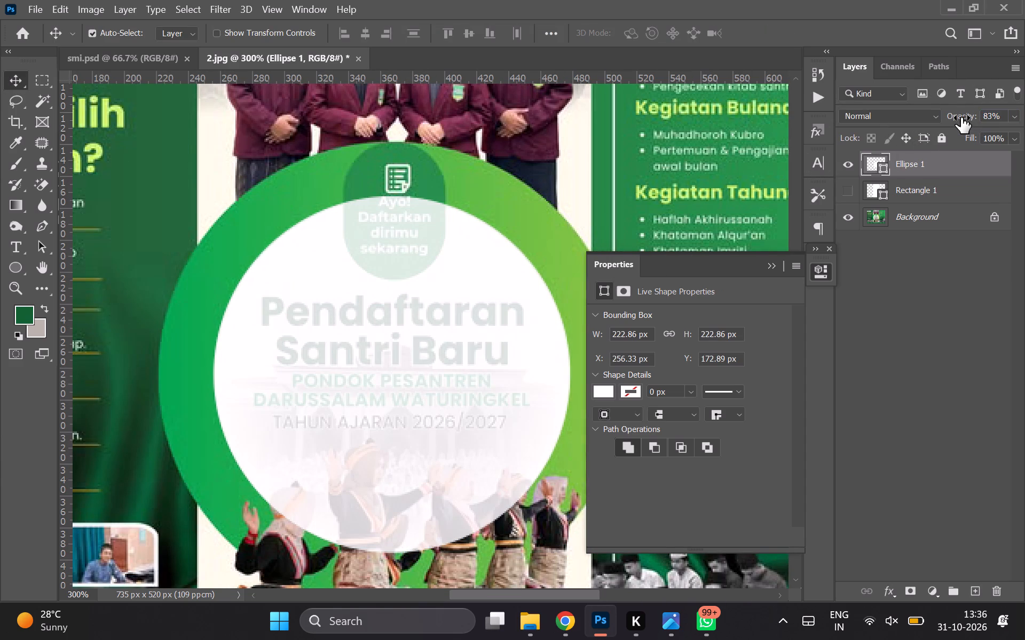
{"action": "left_click_drag", "start_coordinate": [971, 115], "coordinate": [1024, 113]}
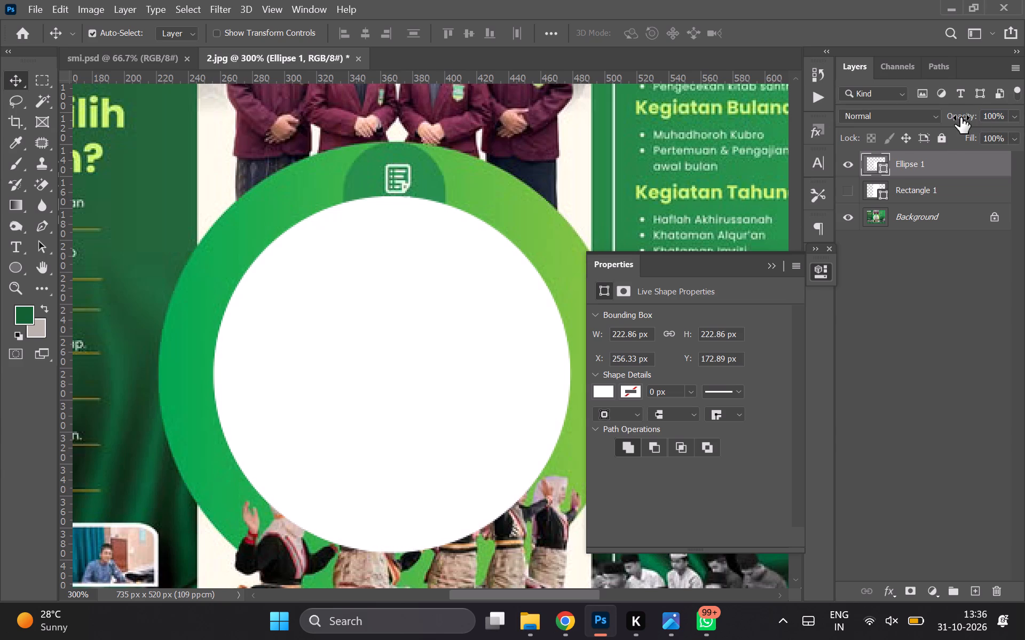
{"action": "left_click", "coordinate": [841, 161]}
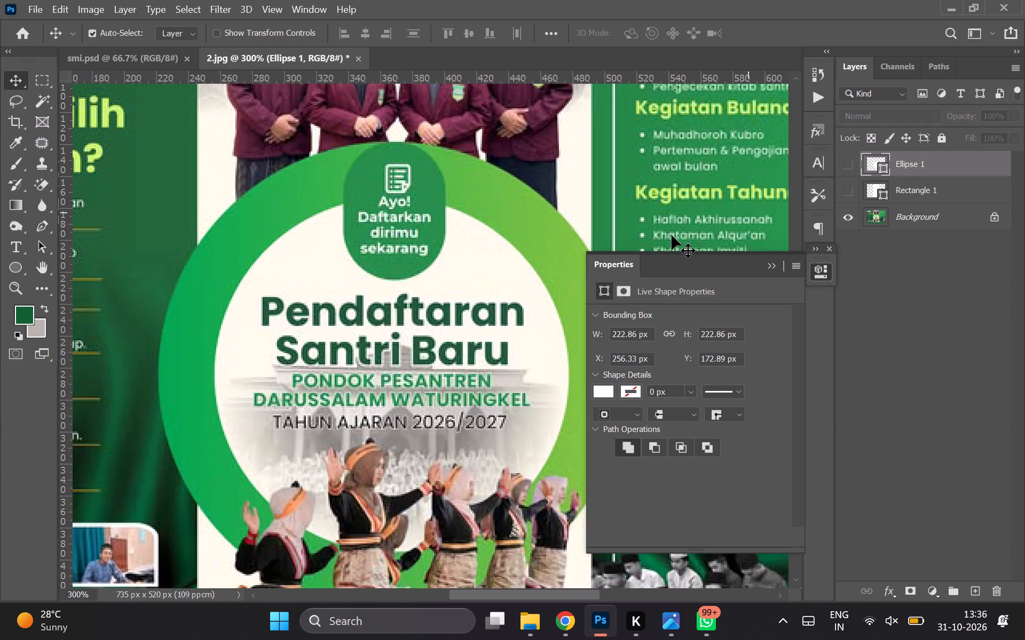
Duplicate the hidden circle layer and show the copy.
{"action": "key", "text": "ctrl+j"}
{"action": "key", "text": "ctrl+t"}
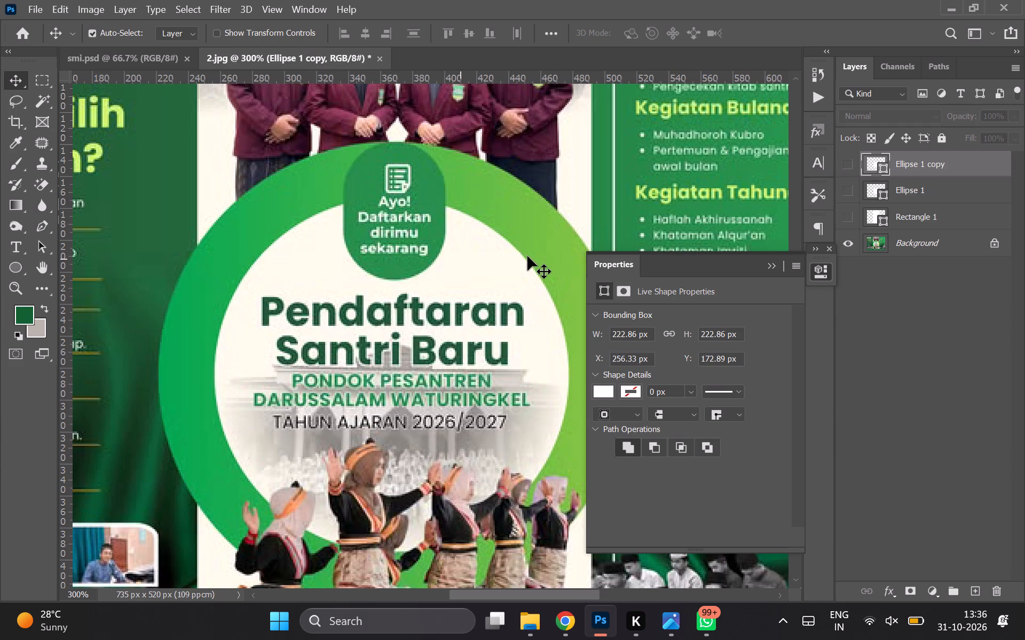
{"action": "left_click", "coordinate": [842, 165]}
{"action": "left_click", "coordinate": [444, 243]}
Enlarge the copied circle to about 290 px to match the central ring's outer edge and apply the transform.
{"action": "key", "text": "ctrl+t"}
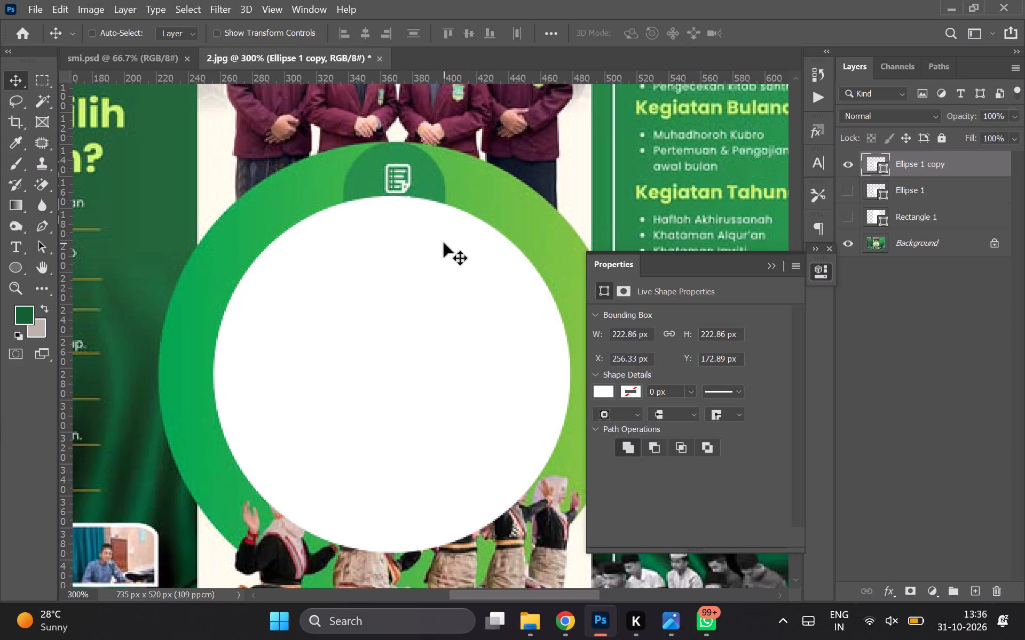
{"action": "left_click_drag", "start_coordinate": [391, 195], "coordinate": [392, 157]}
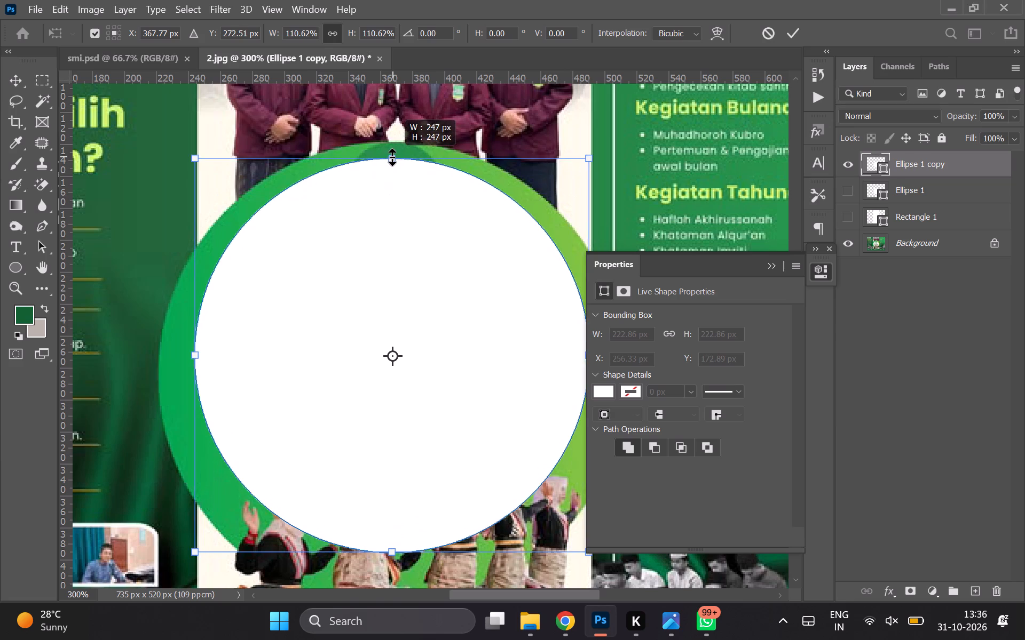
{"action": "left_click_drag", "start_coordinate": [392, 157], "coordinate": [391, 142]}
{"action": "scroll", "coordinate": [378, 517], "scroll_direction": "down", "scroll_amount": 2}
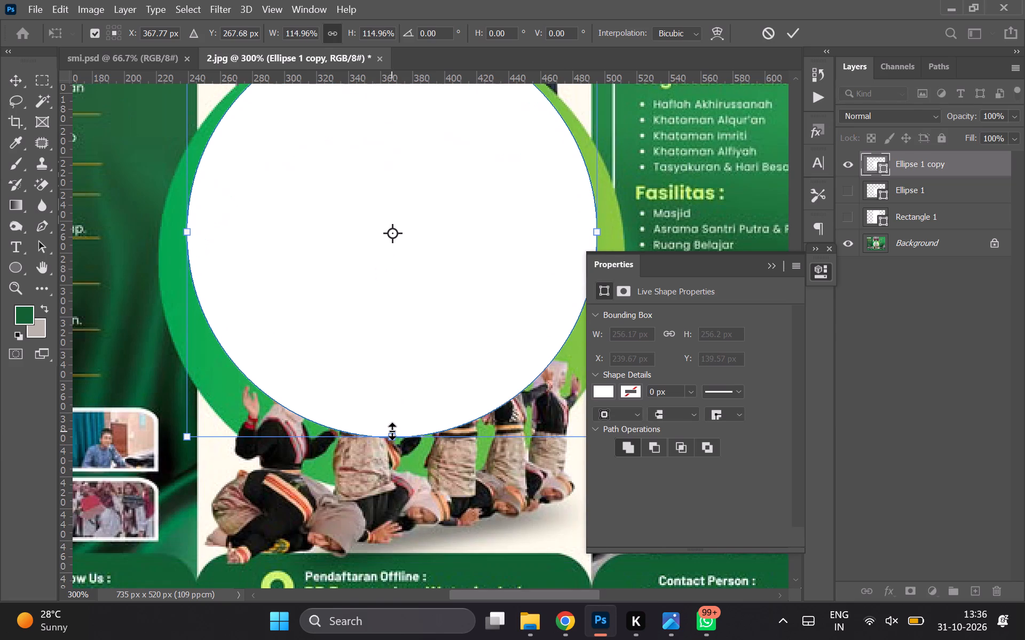
{"action": "left_click_drag", "start_coordinate": [392, 431], "coordinate": [388, 485]}
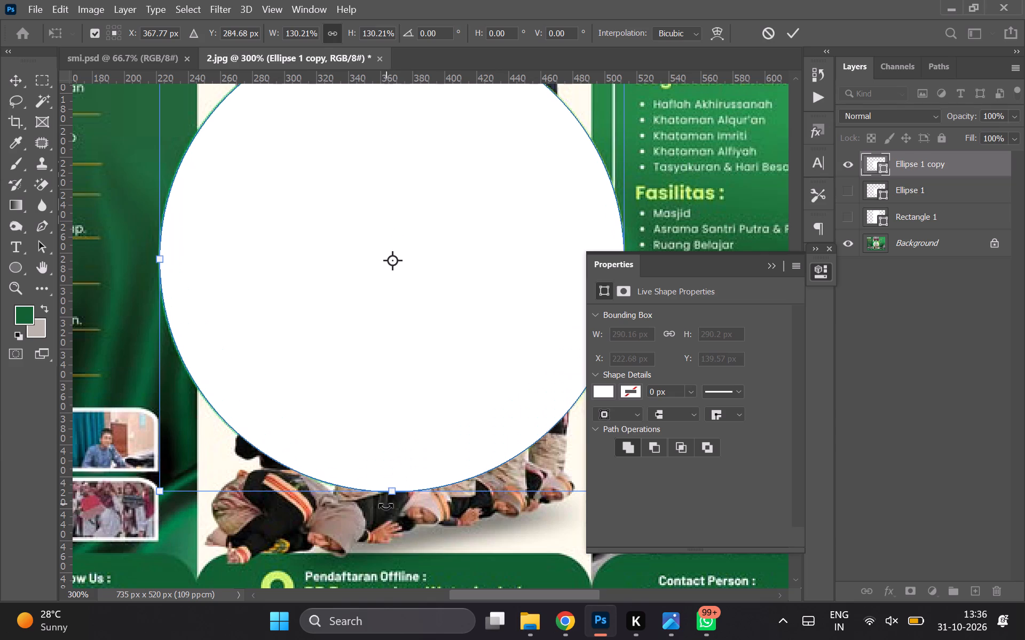
{"action": "double_click", "coordinate": [393, 464]}
{"action": "scroll", "coordinate": [393, 464], "scroll_direction": "up", "scroll_amount": 1}
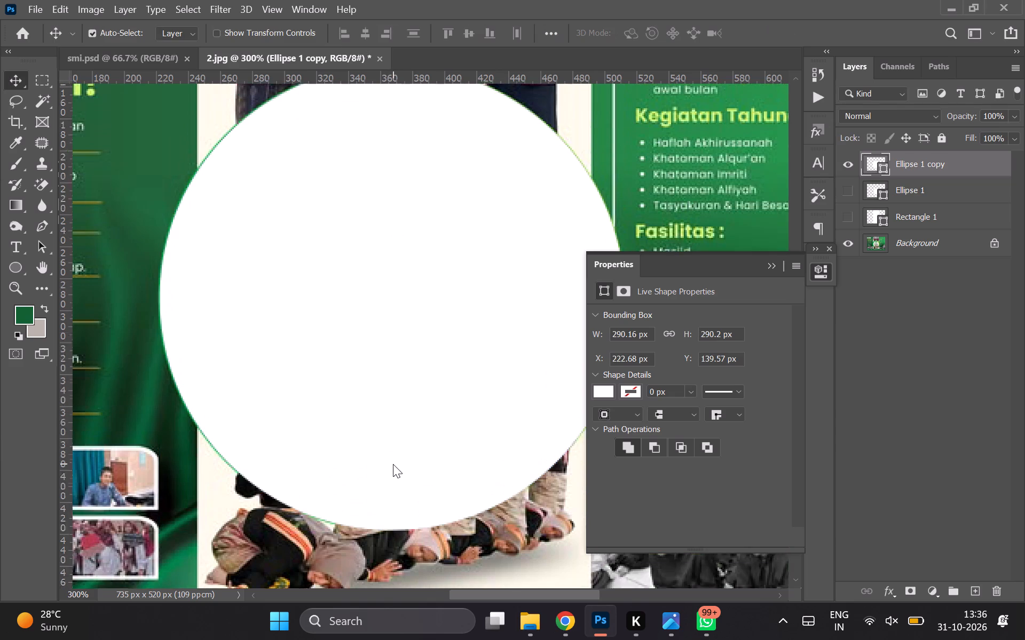
{"action": "scroll", "coordinate": [393, 464], "scroll_direction": "up", "scroll_amount": 1}
{"action": "left_click", "coordinate": [406, 331]}
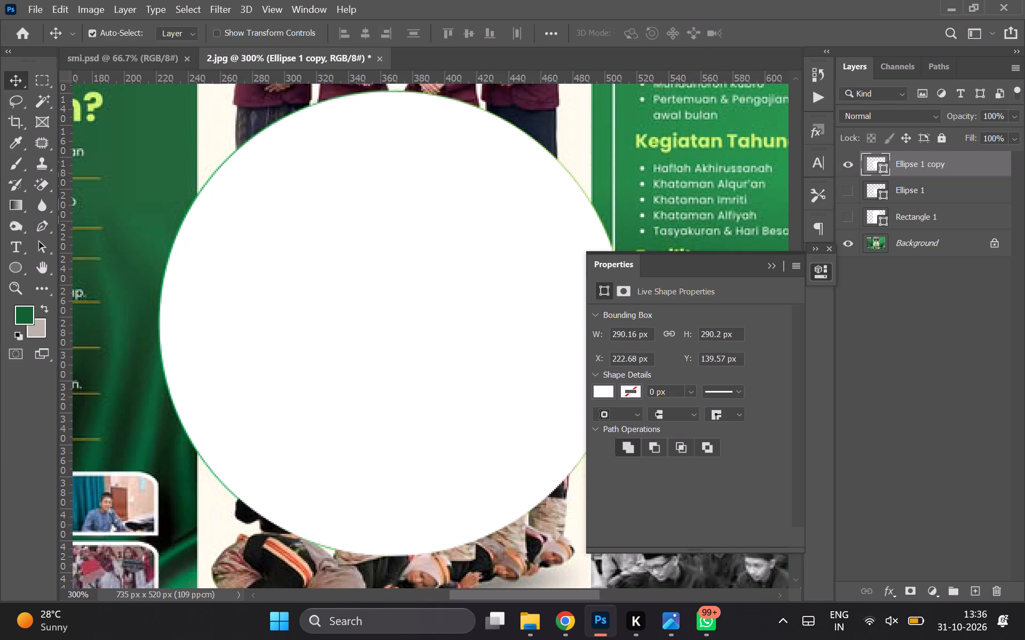
Set the circle copy's height to 291 px and nudge it up to about Y 139 px.
{"action": "left_click", "coordinate": [720, 334]}
{"action": "key", "text": "ctrl+a"}
{"action": "type", "text": "291"}
{"action": "key", "text": "Return"}
{"action": "key", "text": "Up"}
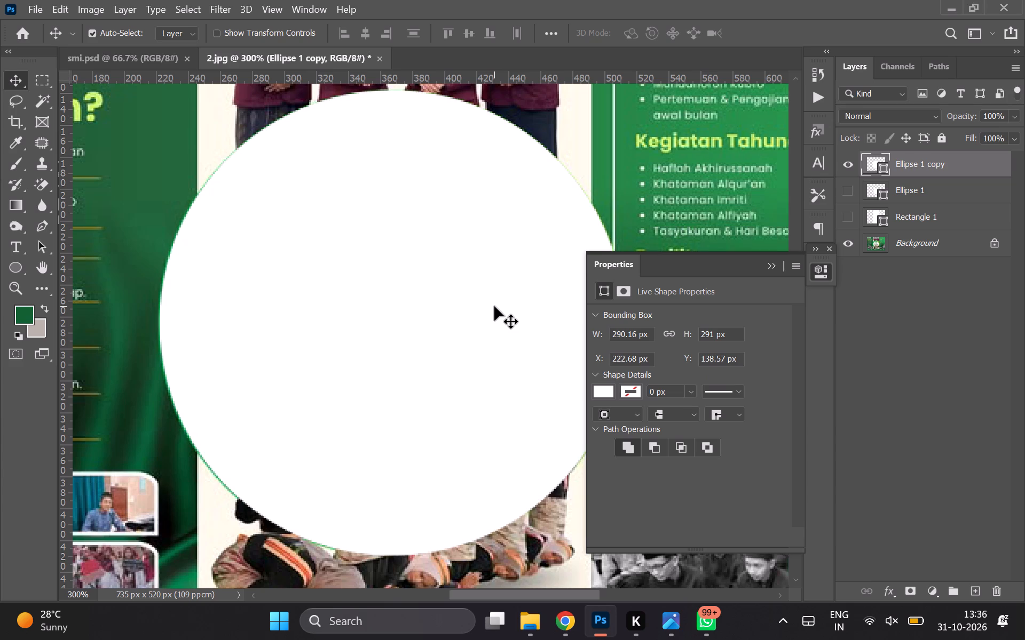
{"action": "key", "text": "Left"}
{"action": "key", "text": "Right"}
{"action": "key", "text": "v"}
Lower the circle copy's opacity to 12% and hide its layer.
{"action": "left_click_drag", "start_coordinate": [965, 117], "coordinate": [893, 130]}
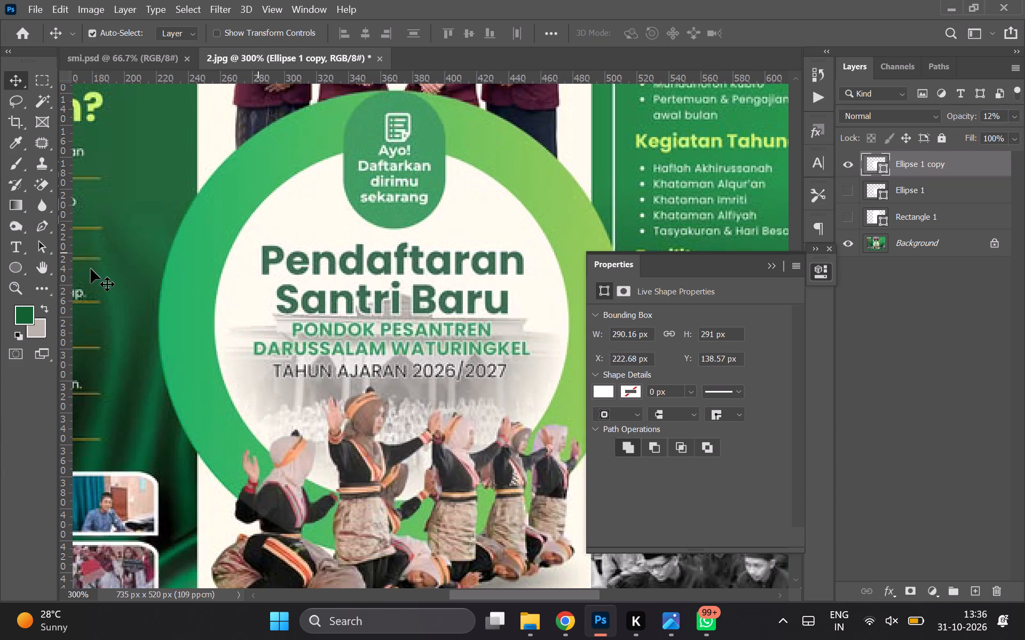
{"action": "left_click", "coordinate": [851, 156]}
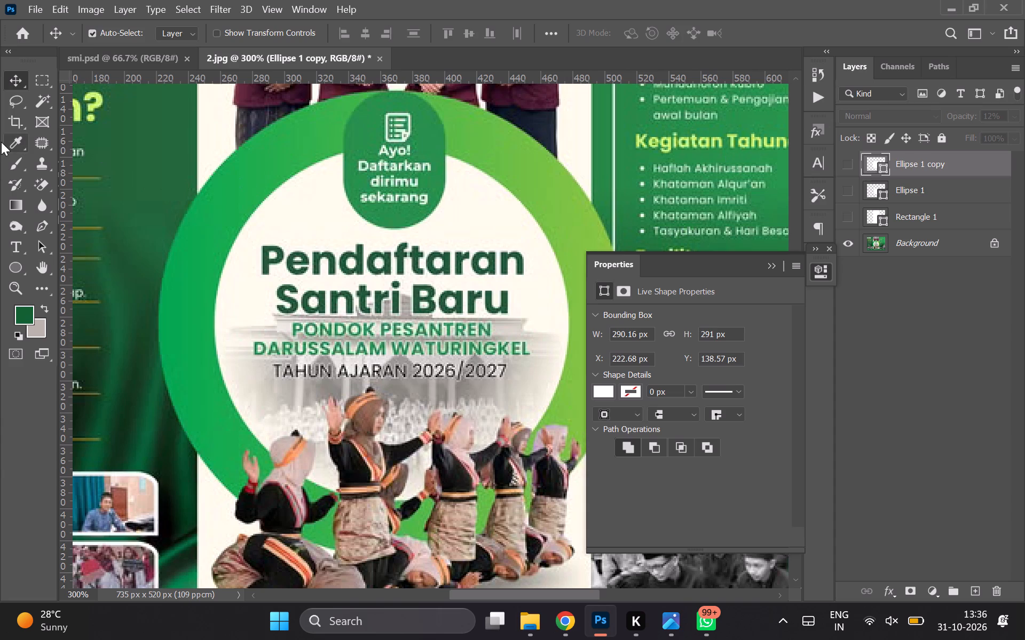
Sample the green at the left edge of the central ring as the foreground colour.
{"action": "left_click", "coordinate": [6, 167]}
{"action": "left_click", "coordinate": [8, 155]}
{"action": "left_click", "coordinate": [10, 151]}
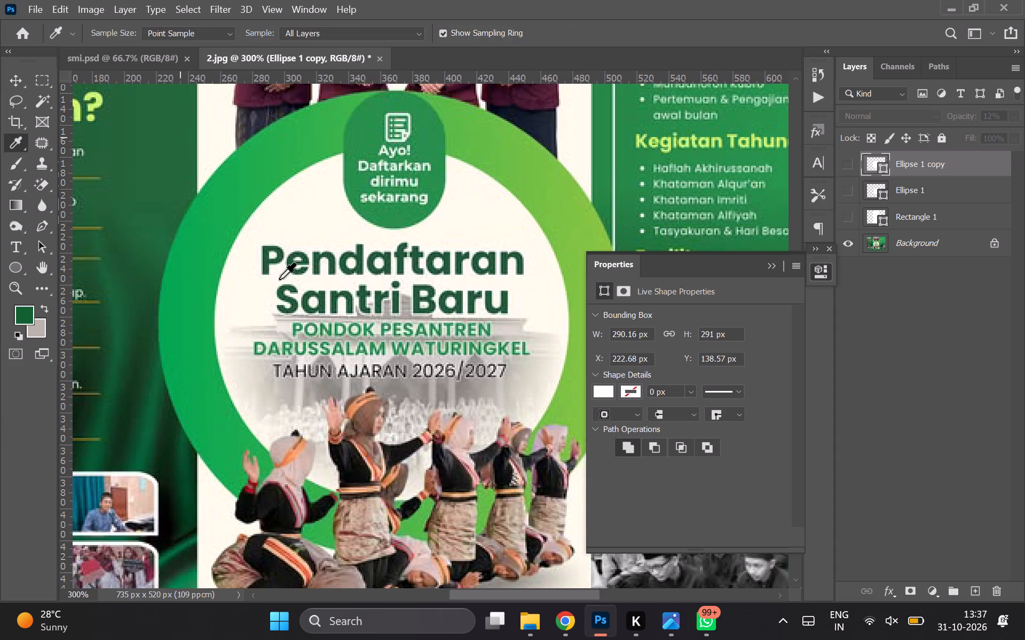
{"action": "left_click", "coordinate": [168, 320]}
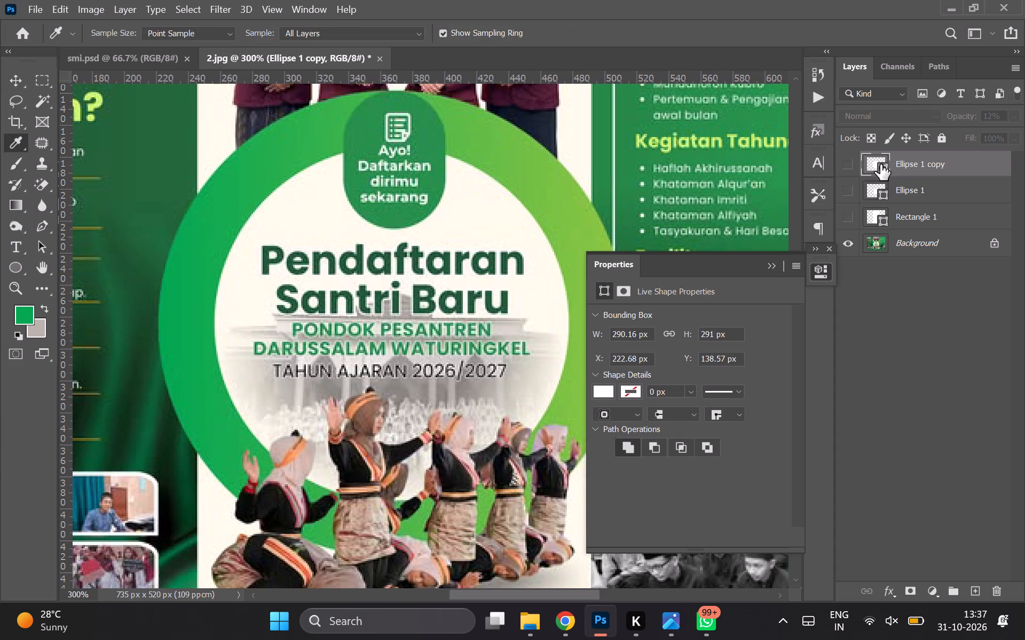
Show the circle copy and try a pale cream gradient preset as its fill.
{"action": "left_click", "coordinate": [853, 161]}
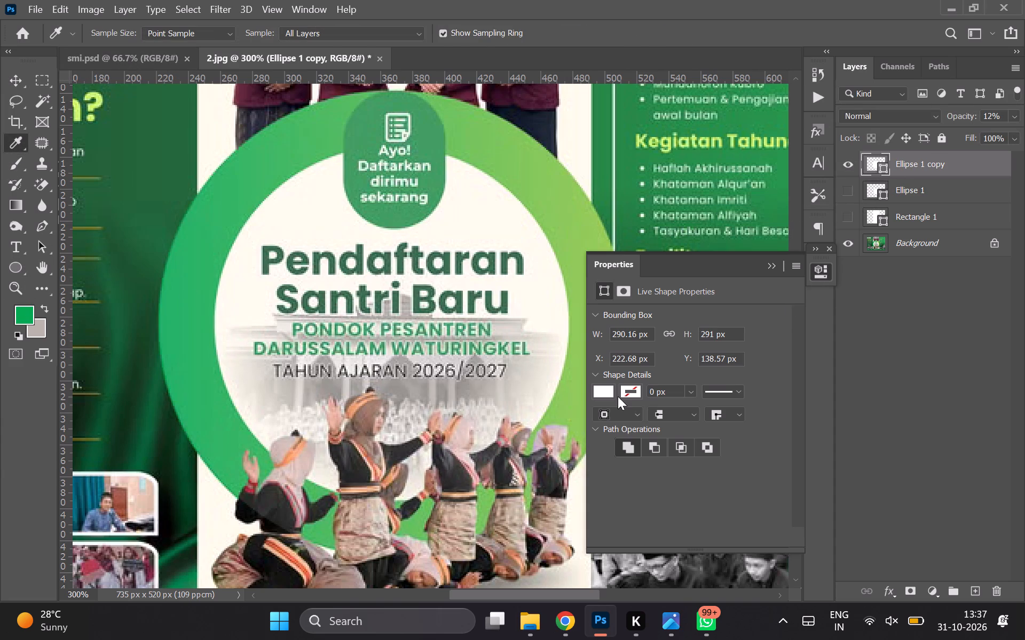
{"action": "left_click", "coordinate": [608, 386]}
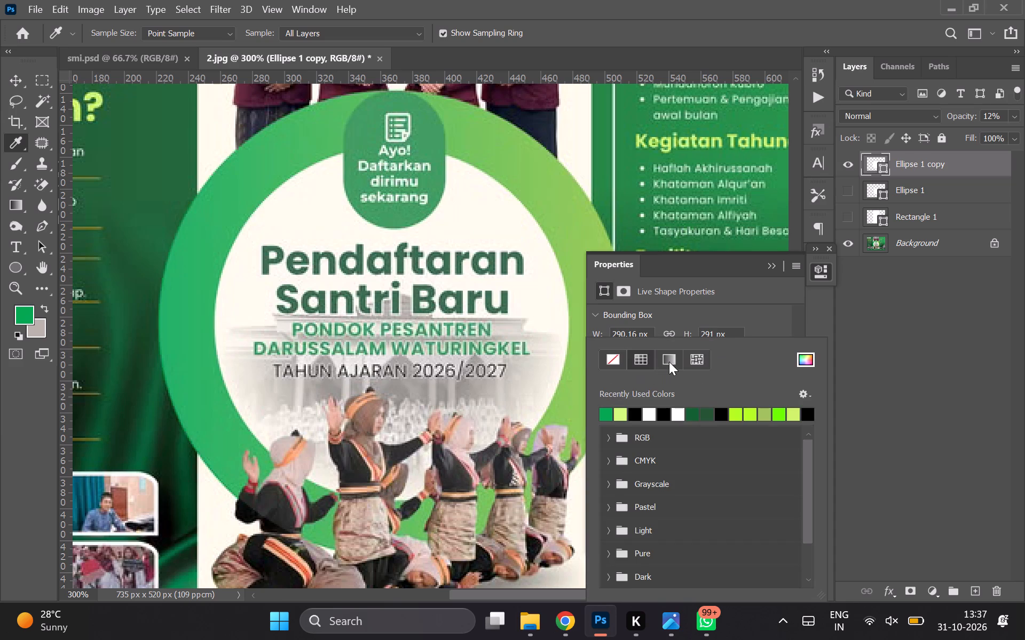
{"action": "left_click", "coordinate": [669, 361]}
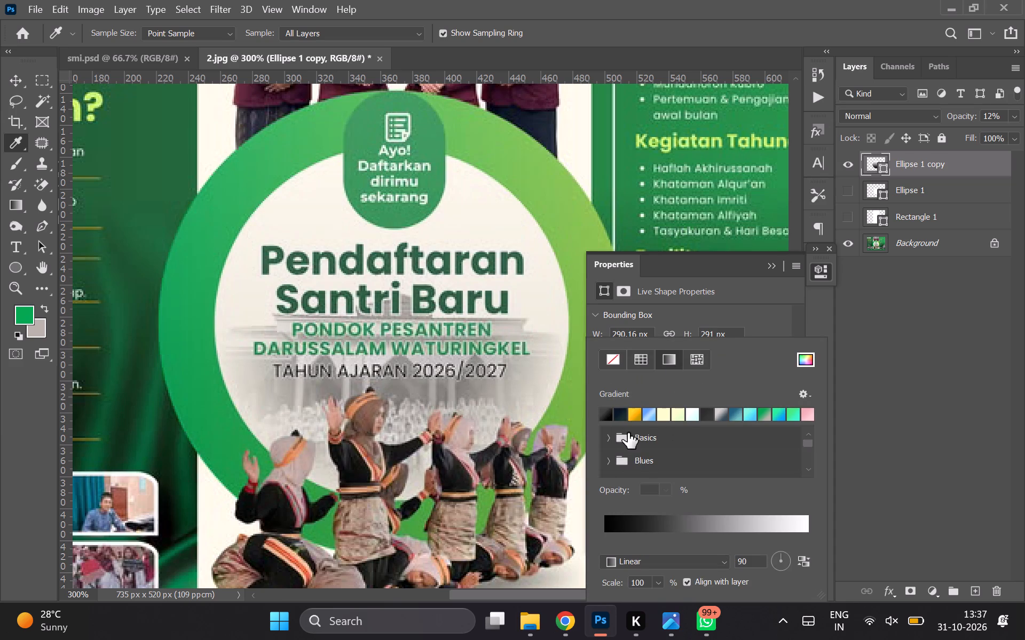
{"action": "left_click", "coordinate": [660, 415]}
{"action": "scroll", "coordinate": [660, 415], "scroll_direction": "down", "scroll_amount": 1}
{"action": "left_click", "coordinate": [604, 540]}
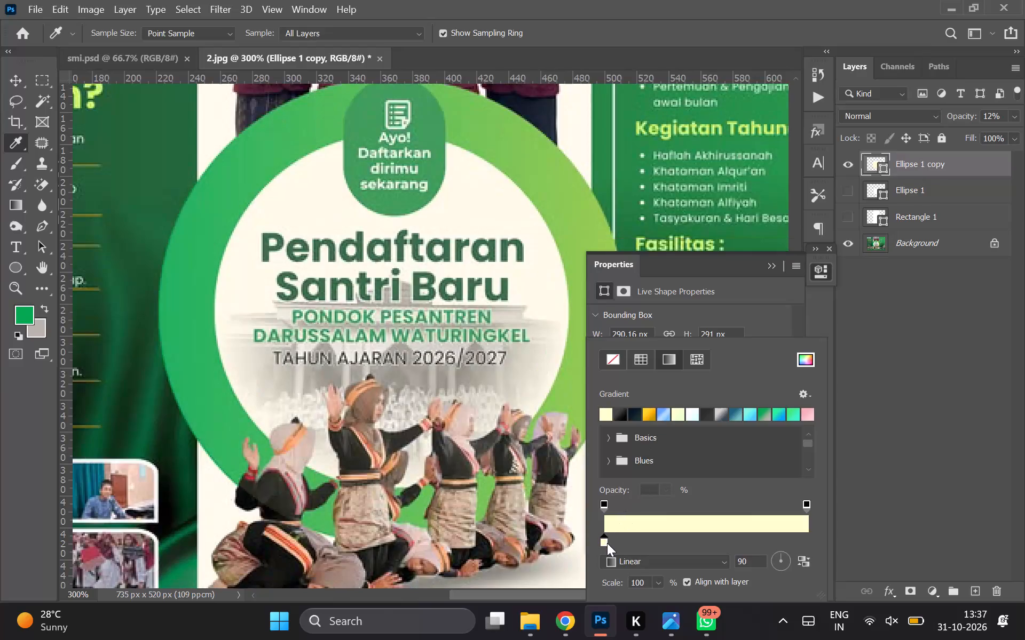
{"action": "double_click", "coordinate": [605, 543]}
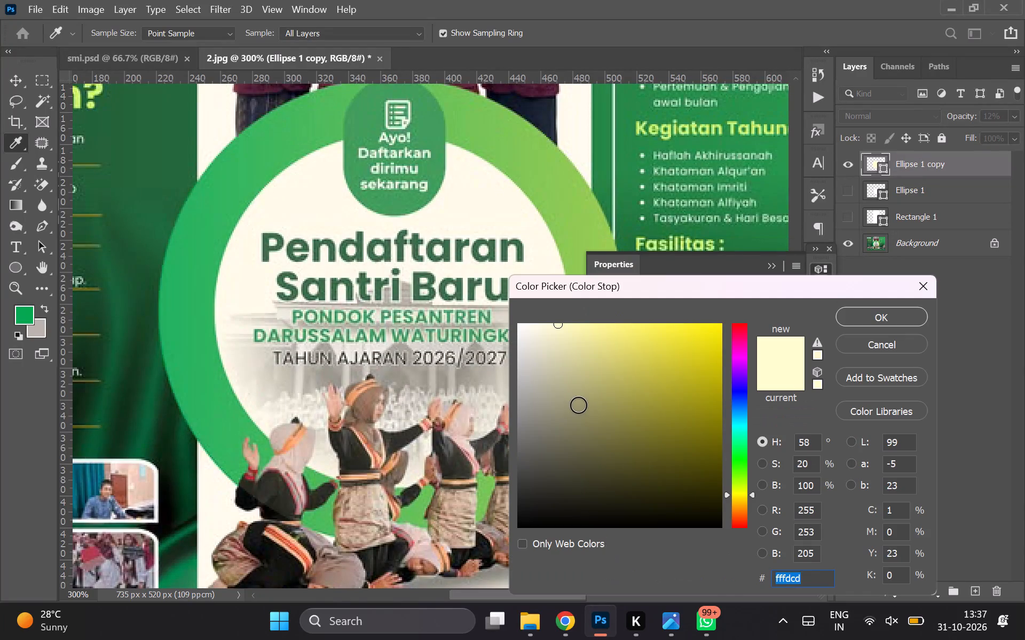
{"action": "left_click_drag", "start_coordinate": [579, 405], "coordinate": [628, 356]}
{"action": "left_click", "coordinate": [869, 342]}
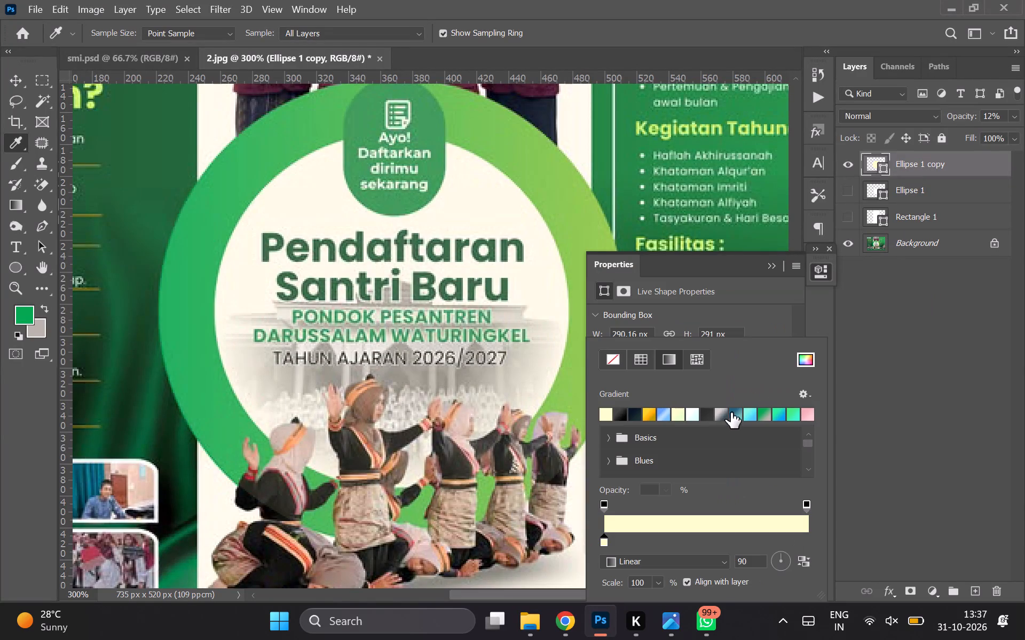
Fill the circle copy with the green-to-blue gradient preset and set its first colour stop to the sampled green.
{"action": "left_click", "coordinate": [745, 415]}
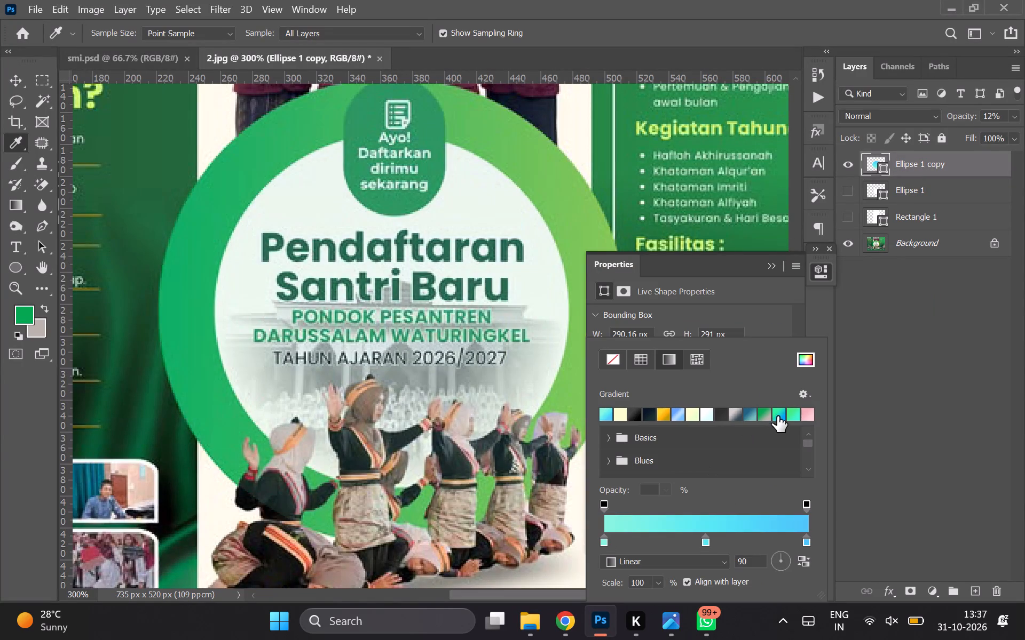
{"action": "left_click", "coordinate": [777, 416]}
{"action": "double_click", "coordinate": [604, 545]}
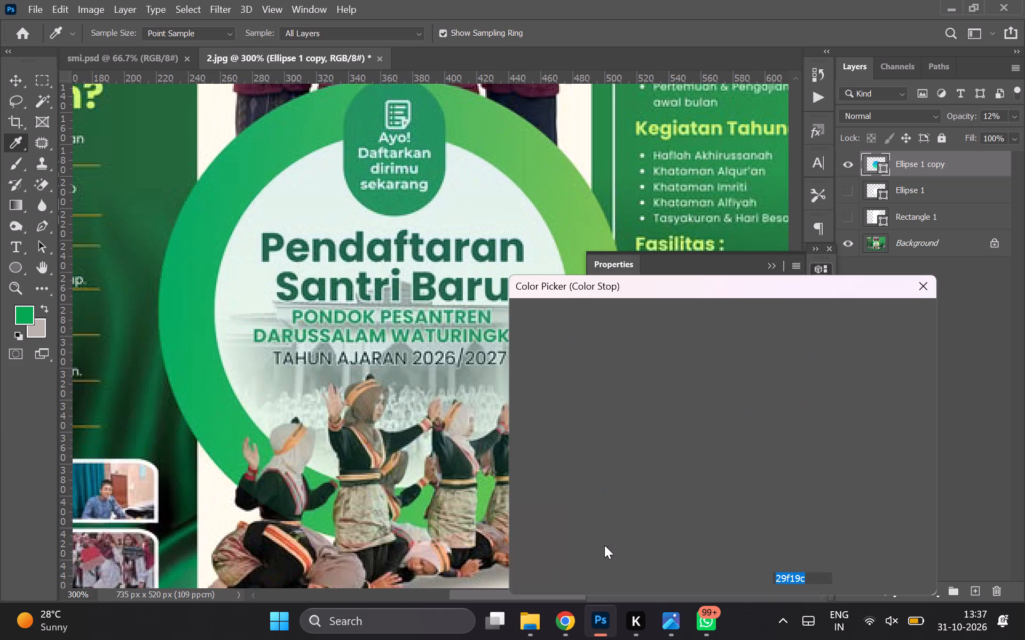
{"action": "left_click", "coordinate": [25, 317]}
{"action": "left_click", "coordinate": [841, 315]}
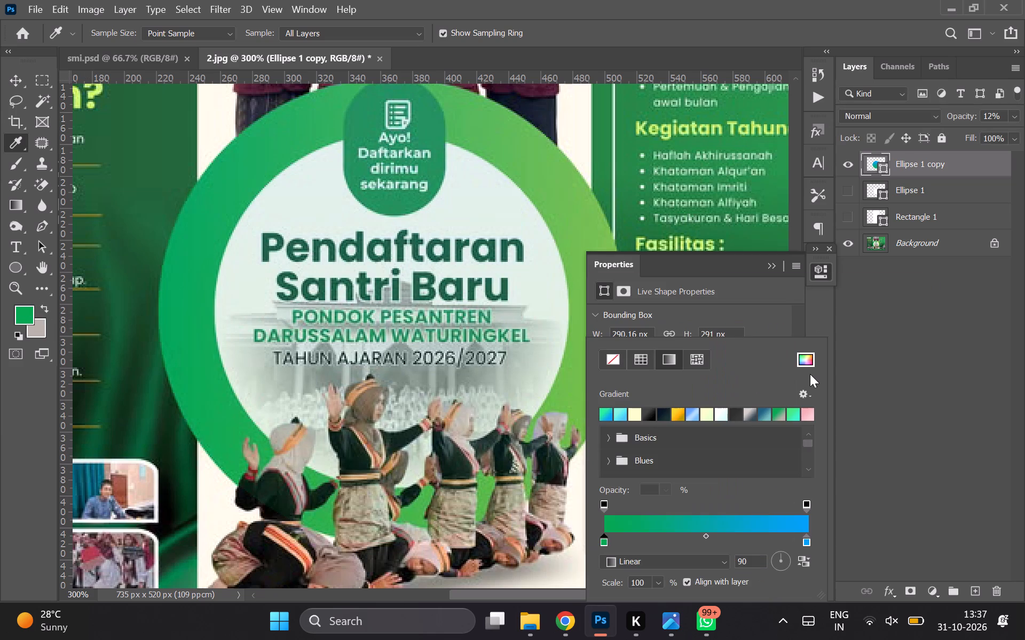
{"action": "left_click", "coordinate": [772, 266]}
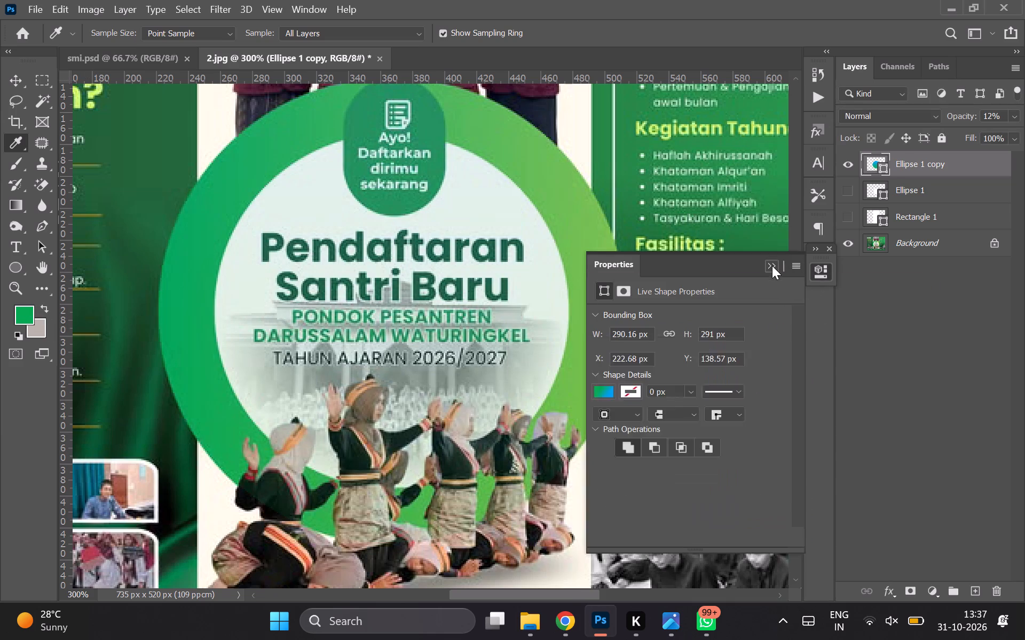
Hide the circle copy and sample the light green at the ring's right edge as the foreground colour.
{"action": "left_click", "coordinate": [848, 166]}
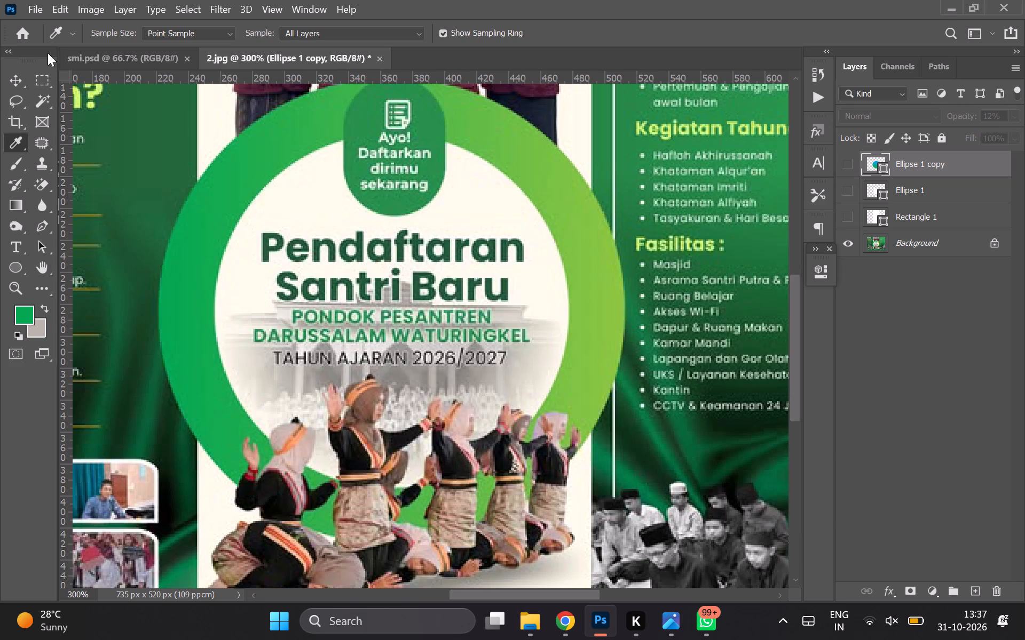
{"action": "left_click", "coordinate": [47, 27]}
{"action": "left_click", "coordinate": [66, 34]}
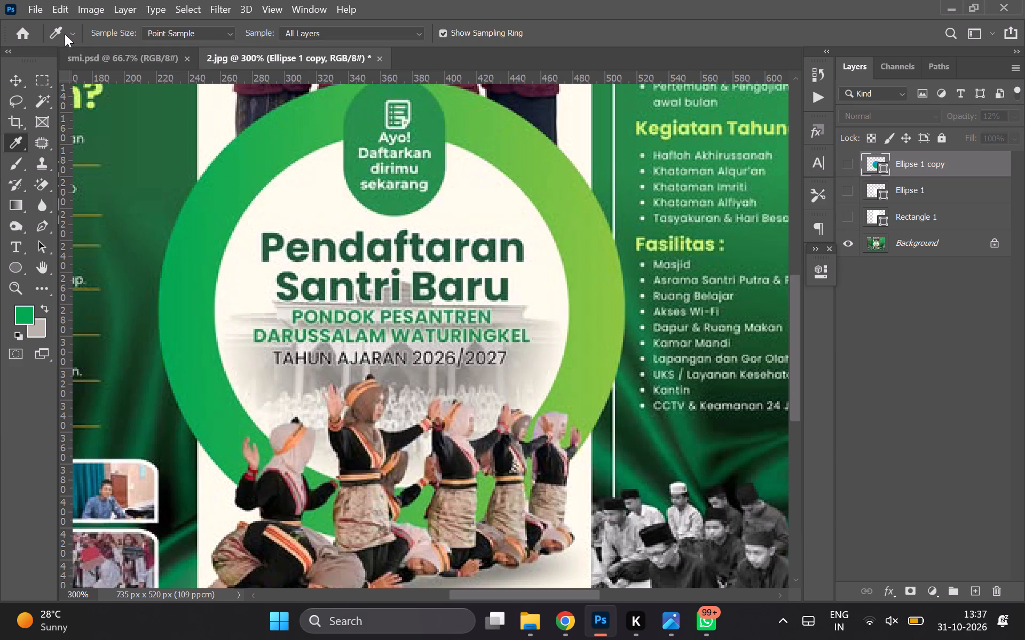
{"action": "left_click", "coordinate": [65, 34]}
{"action": "left_click", "coordinate": [62, 33]}
{"action": "left_click", "coordinate": [60, 31]}
{"action": "double_click", "coordinate": [56, 31]}
{"action": "left_click", "coordinate": [614, 310]}
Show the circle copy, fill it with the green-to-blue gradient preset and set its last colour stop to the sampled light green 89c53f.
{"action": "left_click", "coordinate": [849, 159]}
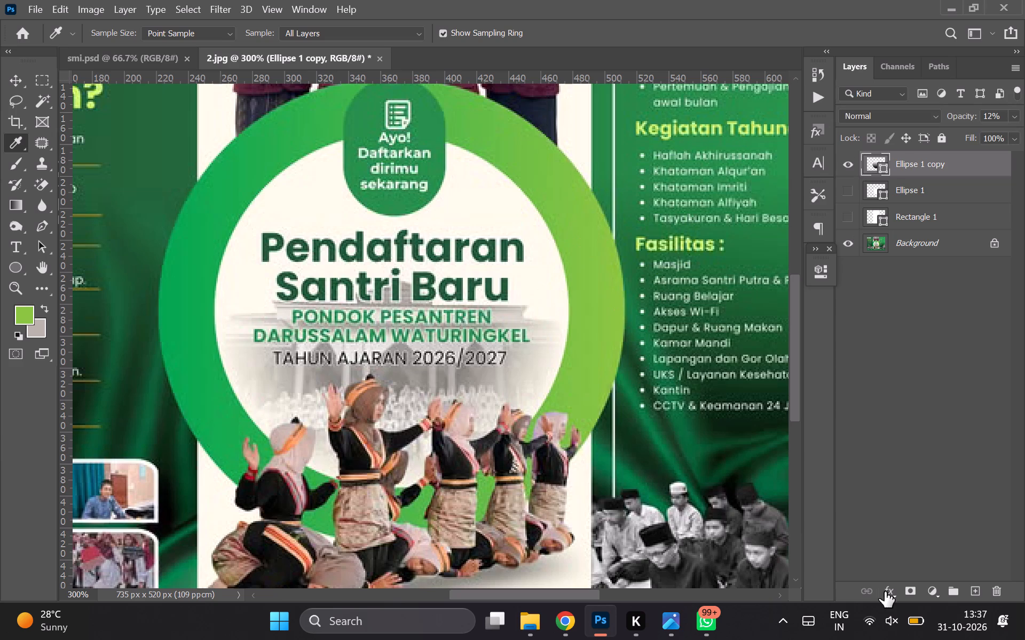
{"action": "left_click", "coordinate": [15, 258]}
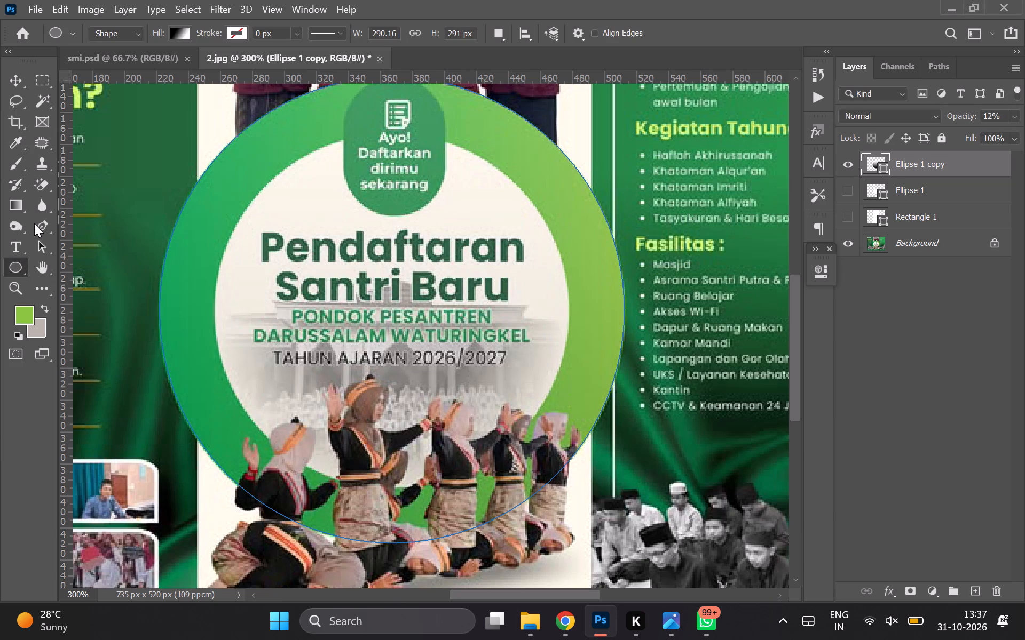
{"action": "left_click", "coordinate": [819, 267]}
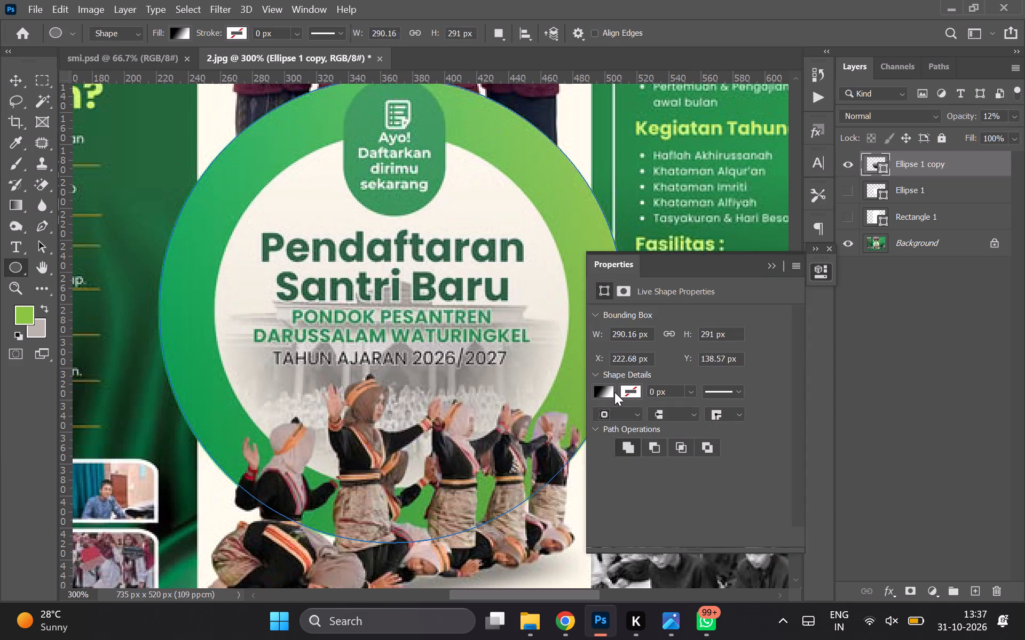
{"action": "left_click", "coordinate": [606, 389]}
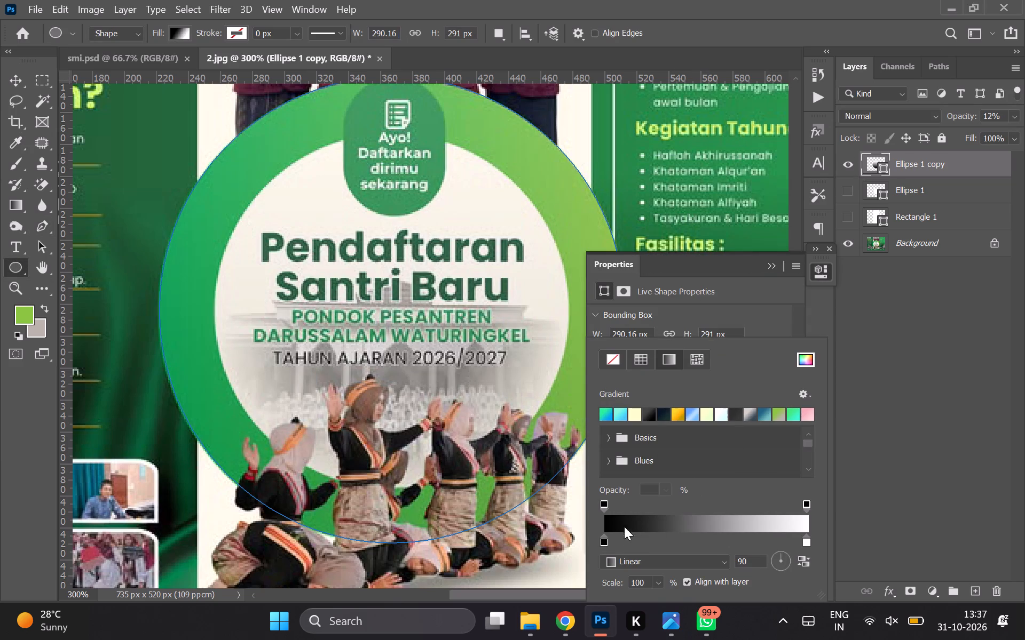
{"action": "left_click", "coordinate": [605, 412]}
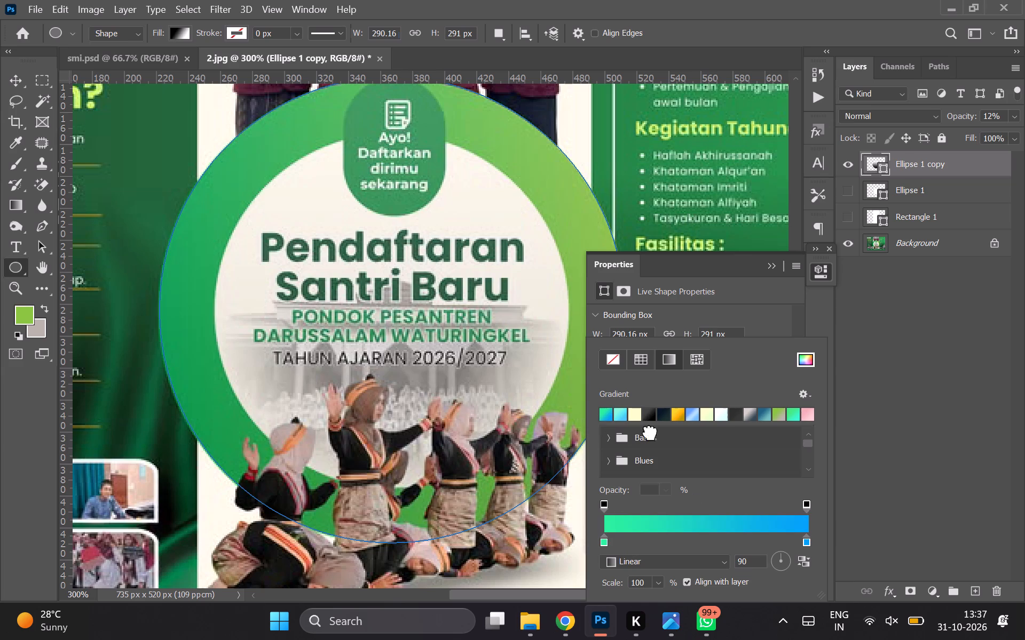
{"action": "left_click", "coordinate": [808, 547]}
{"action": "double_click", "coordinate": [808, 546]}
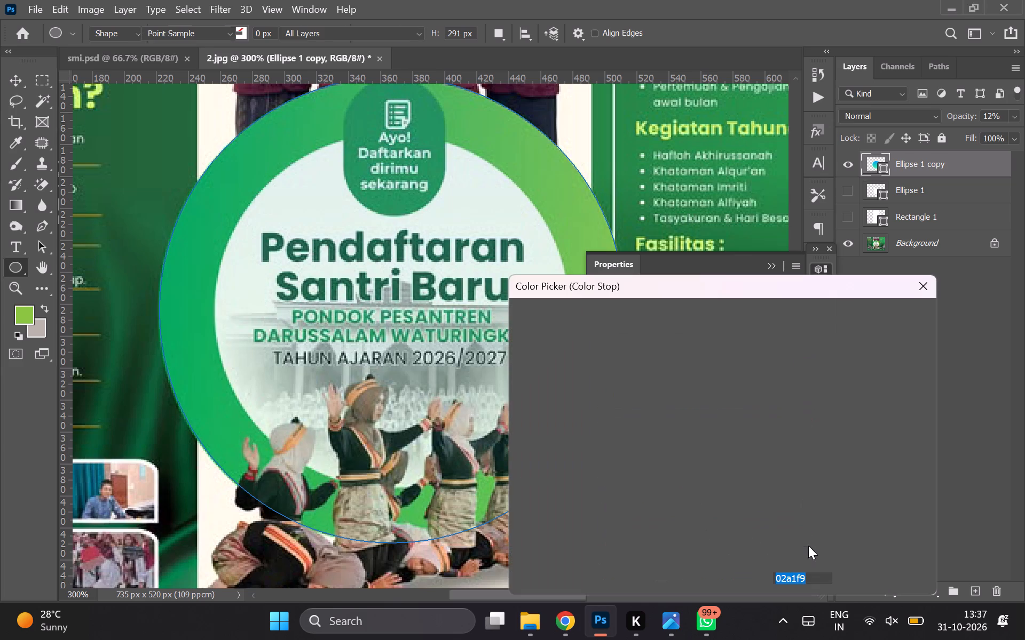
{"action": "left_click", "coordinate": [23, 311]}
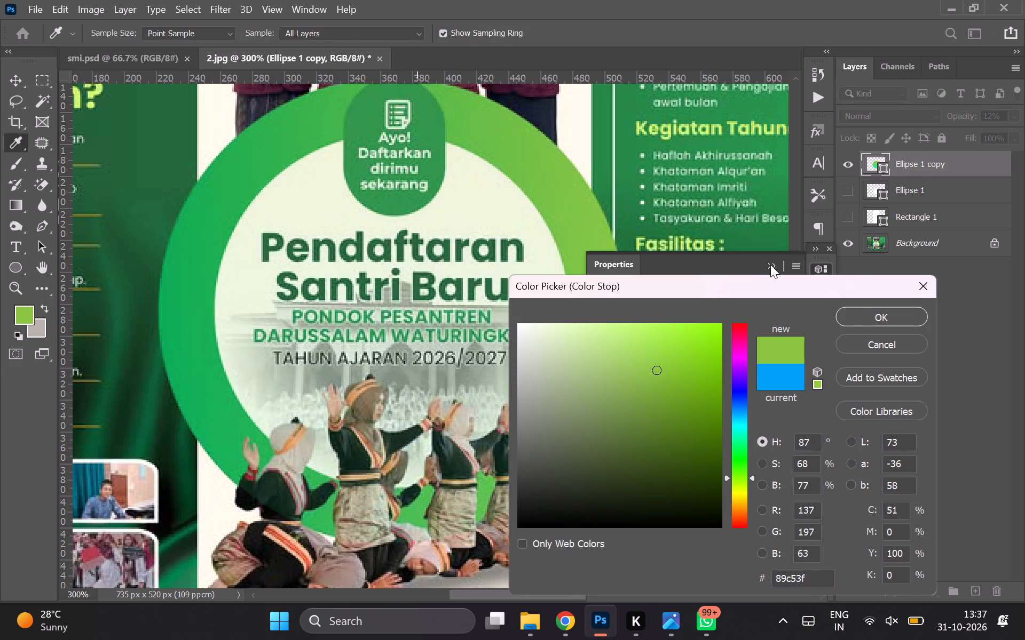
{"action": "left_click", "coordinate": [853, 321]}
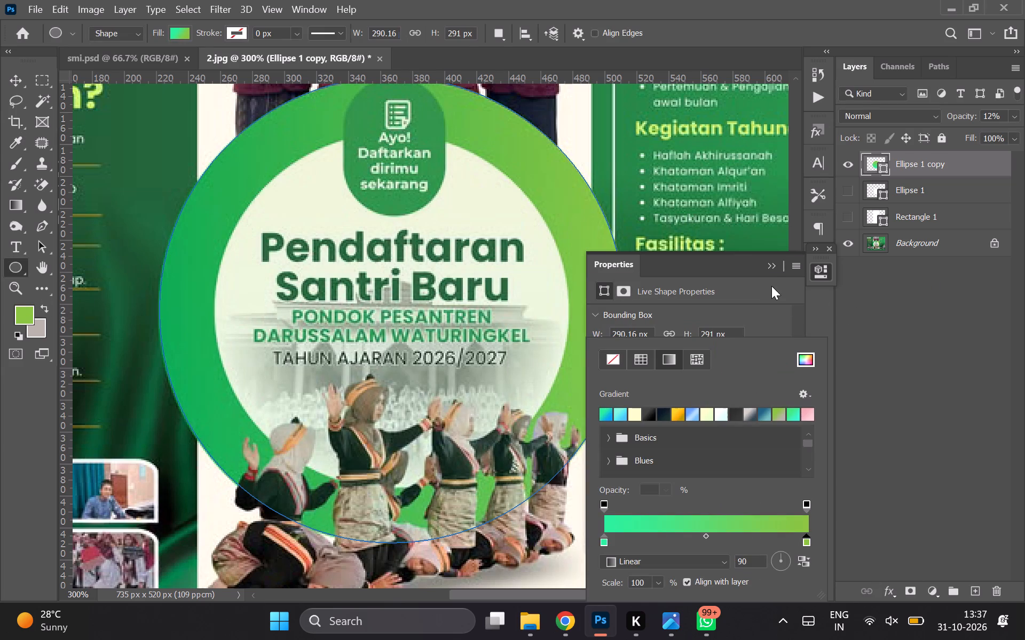
Raise the circle copy's layer opacity to 99%.
{"action": "left_click", "coordinate": [963, 111]}
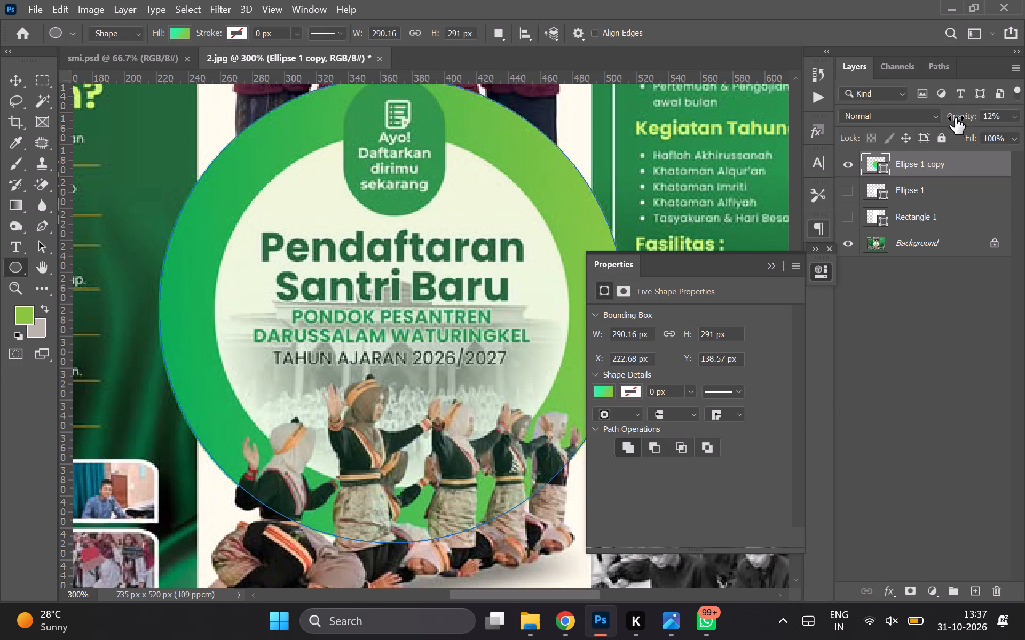
{"action": "left_click_drag", "start_coordinate": [955, 118], "coordinate": [1024, 104]}
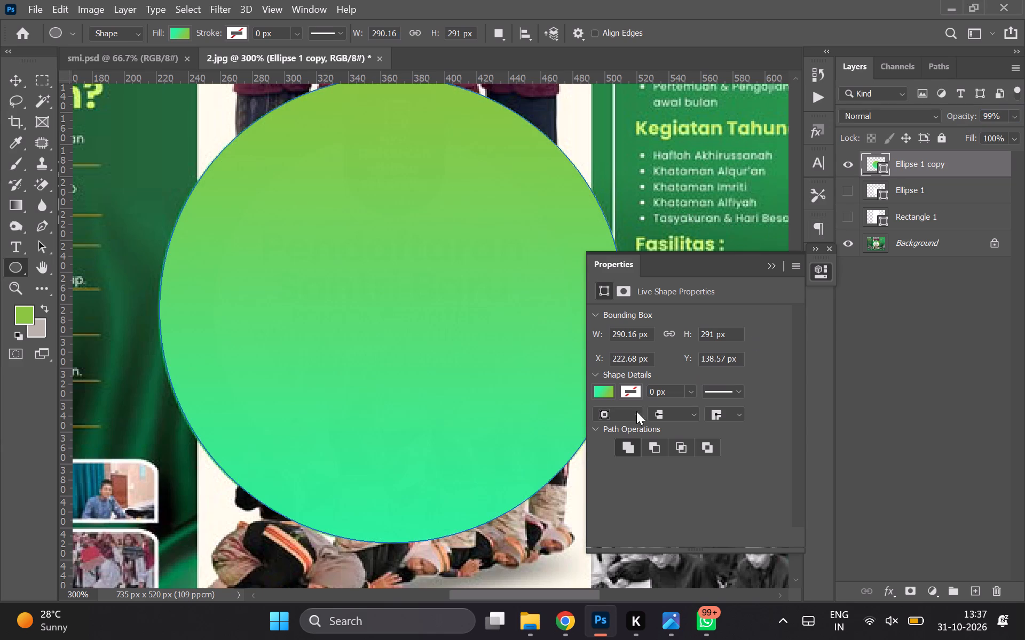
Rotate the circle copy's linear gradient to an angle of 11 degrees.
{"action": "left_click", "coordinate": [611, 391]}
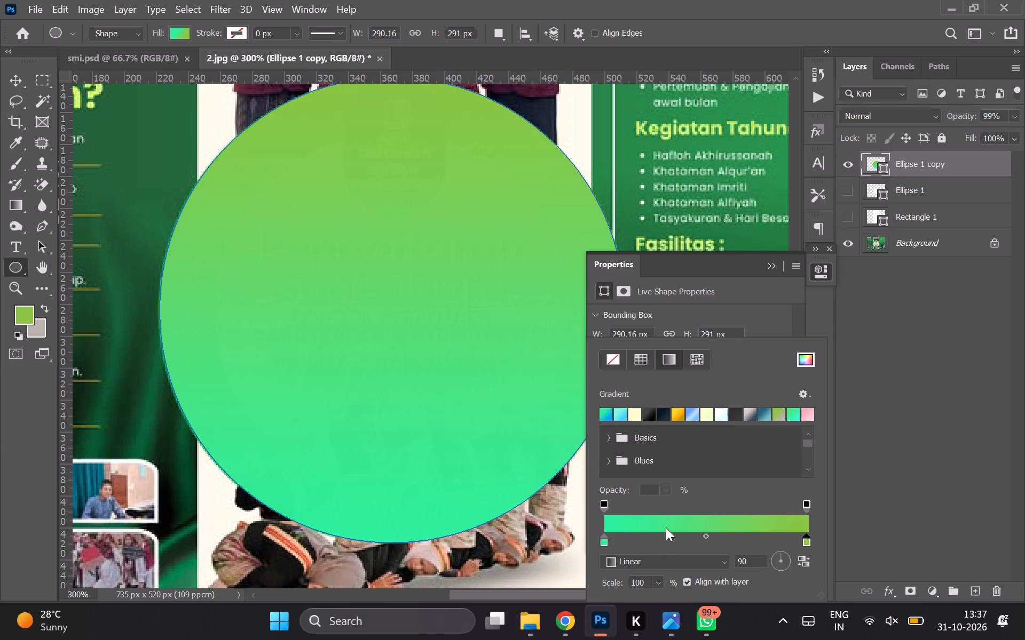
{"action": "scroll", "coordinate": [666, 527], "scroll_direction": "down", "scroll_amount": 1}
{"action": "left_click_drag", "start_coordinate": [781, 563], "coordinate": [798, 563]}
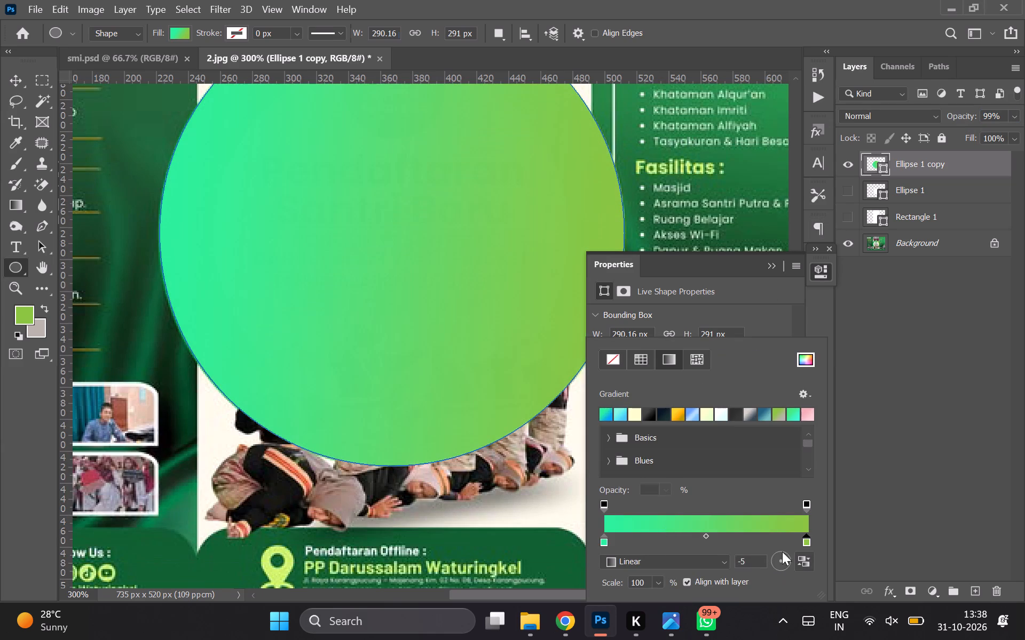
{"action": "scroll", "coordinate": [737, 550], "scroll_direction": "up", "scroll_amount": 1}
{"action": "left_click_drag", "start_coordinate": [787, 559], "coordinate": [791, 561]}
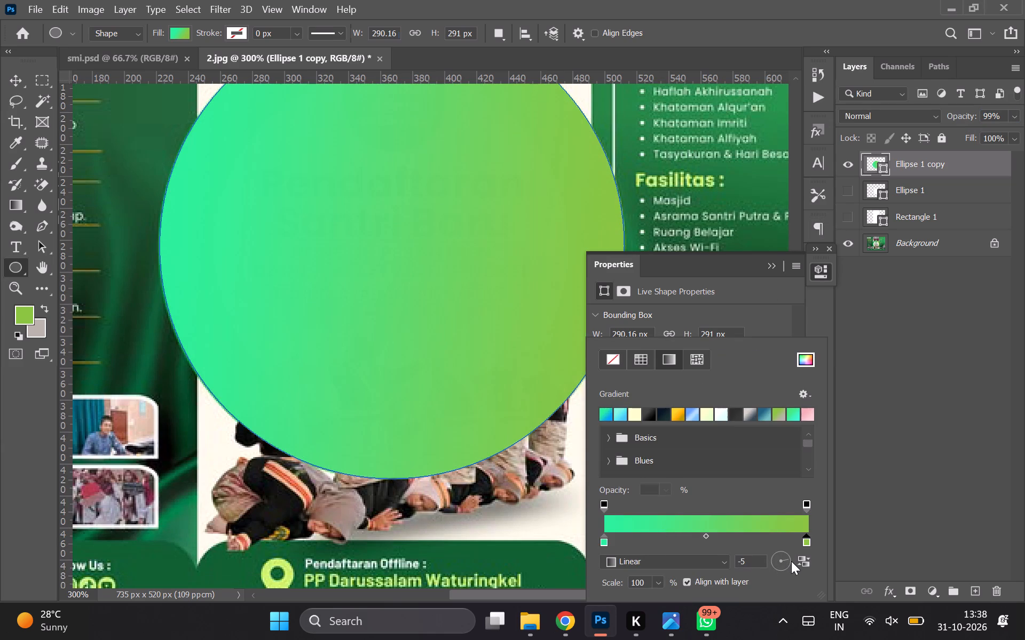
{"action": "left_click_drag", "start_coordinate": [791, 561], "coordinate": [793, 559]}
{"action": "scroll", "coordinate": [719, 554], "scroll_direction": "up", "scroll_amount": 1}
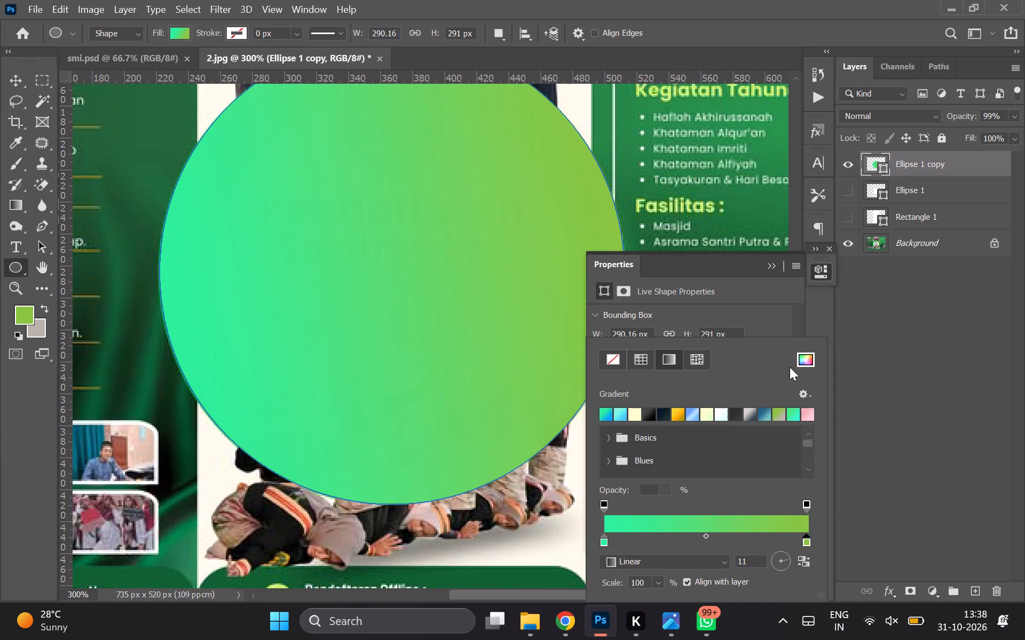
{"action": "left_click", "coordinate": [771, 262]}
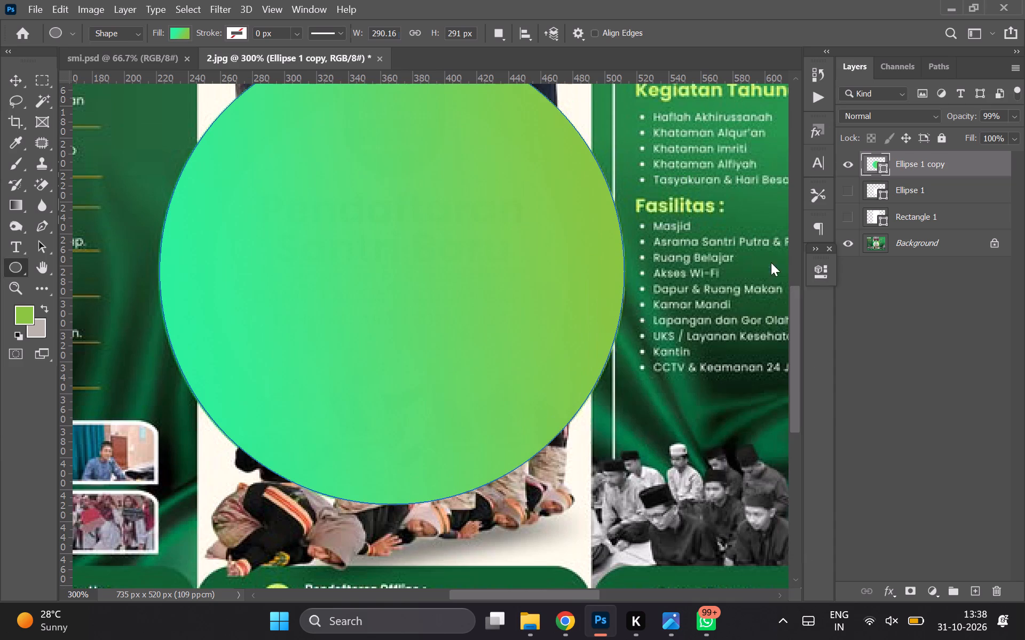
Hide the circle copy and sample the green at the ring's left edge as the foreground colour.
{"action": "left_click", "coordinate": [842, 162]}
{"action": "left_click", "coordinate": [842, 162]}
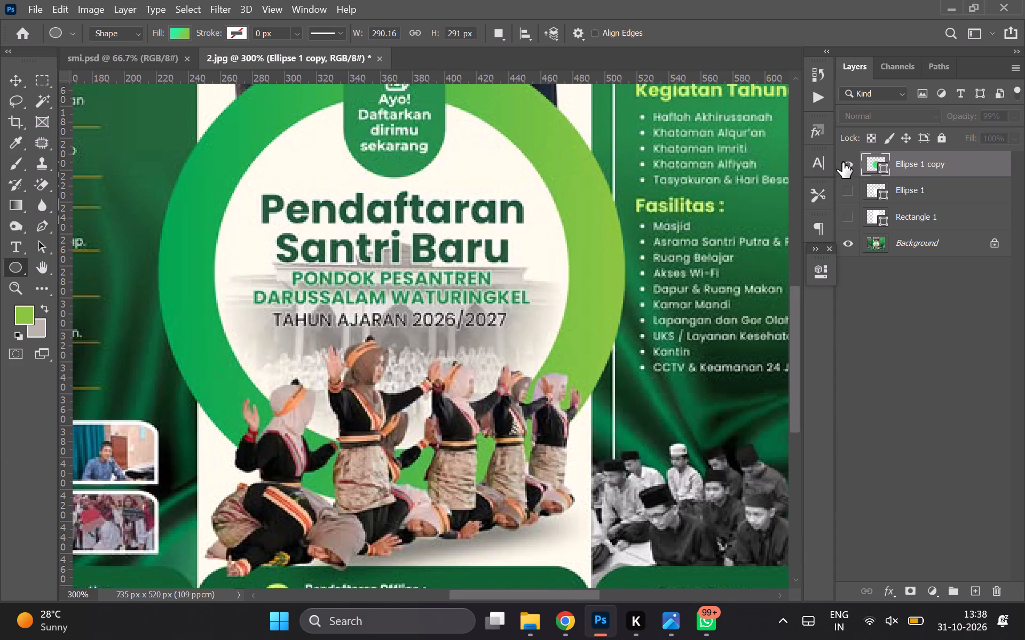
{"action": "left_click", "coordinate": [842, 162]}
{"action": "left_click", "coordinate": [19, 142]}
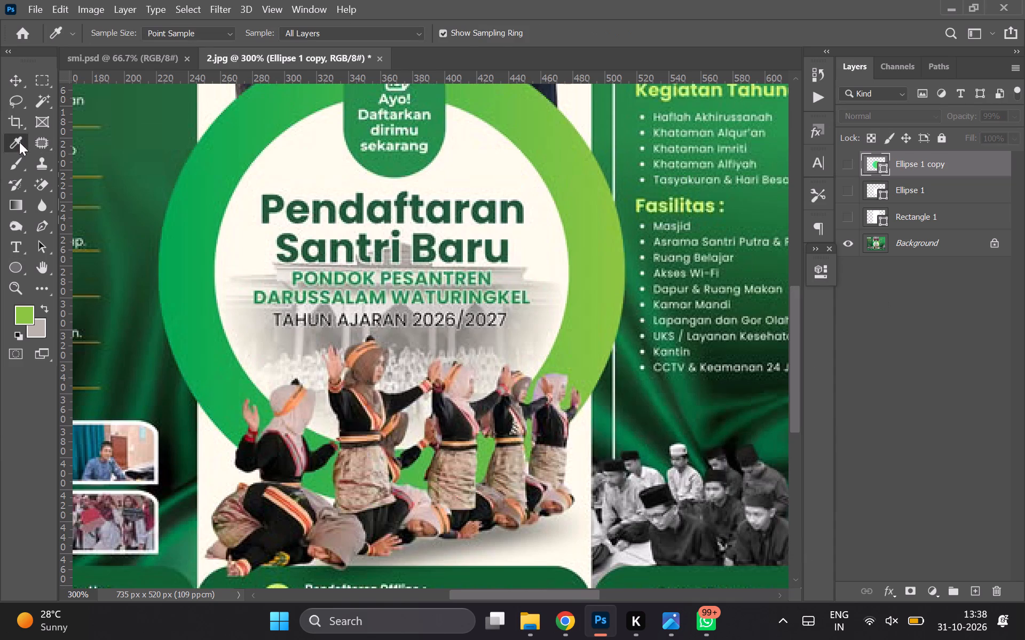
{"action": "left_click", "coordinate": [172, 266]}
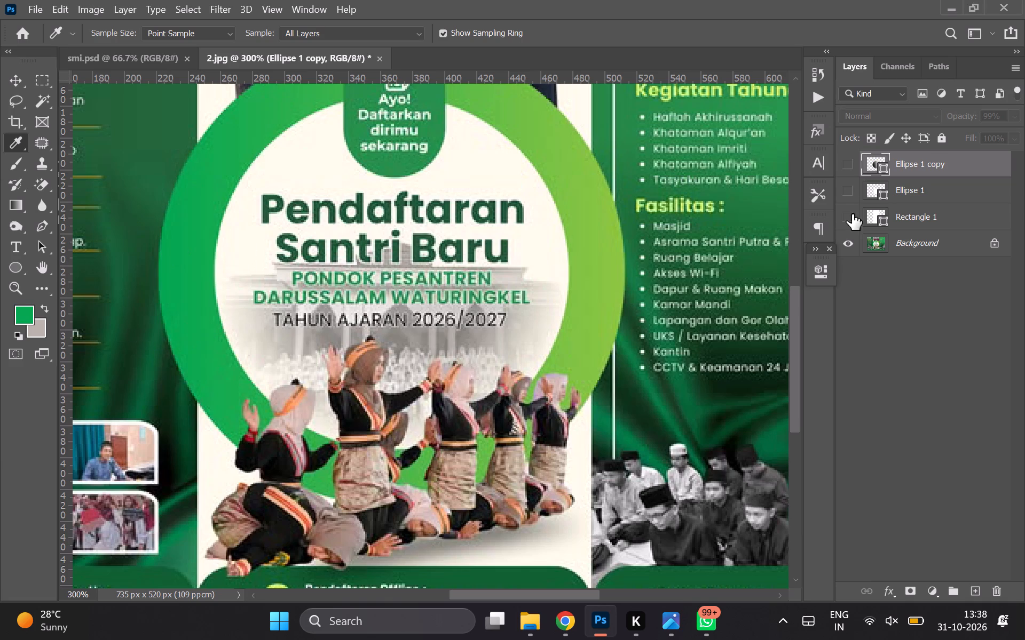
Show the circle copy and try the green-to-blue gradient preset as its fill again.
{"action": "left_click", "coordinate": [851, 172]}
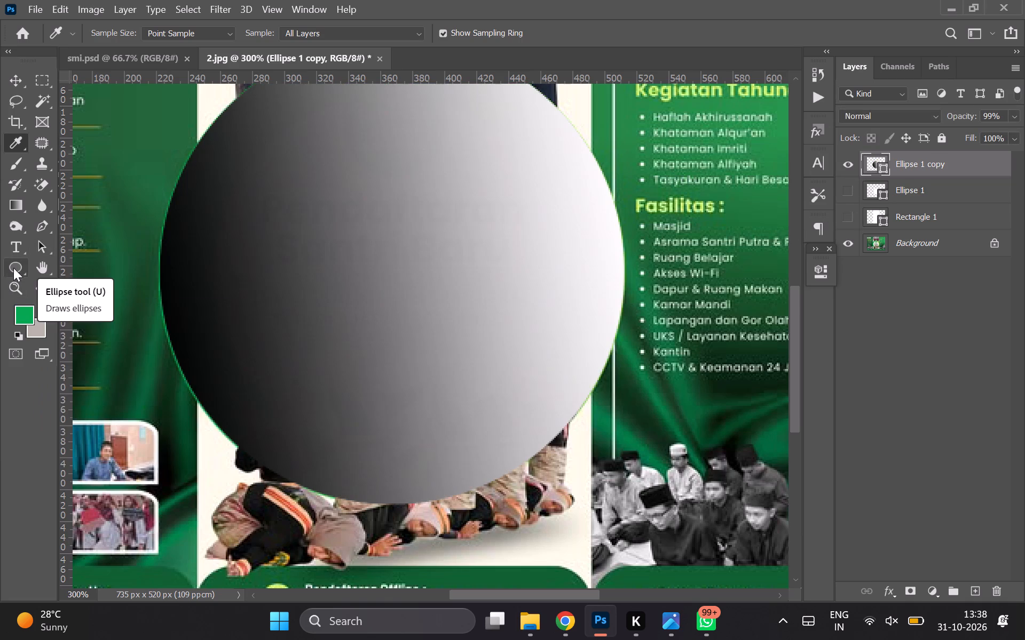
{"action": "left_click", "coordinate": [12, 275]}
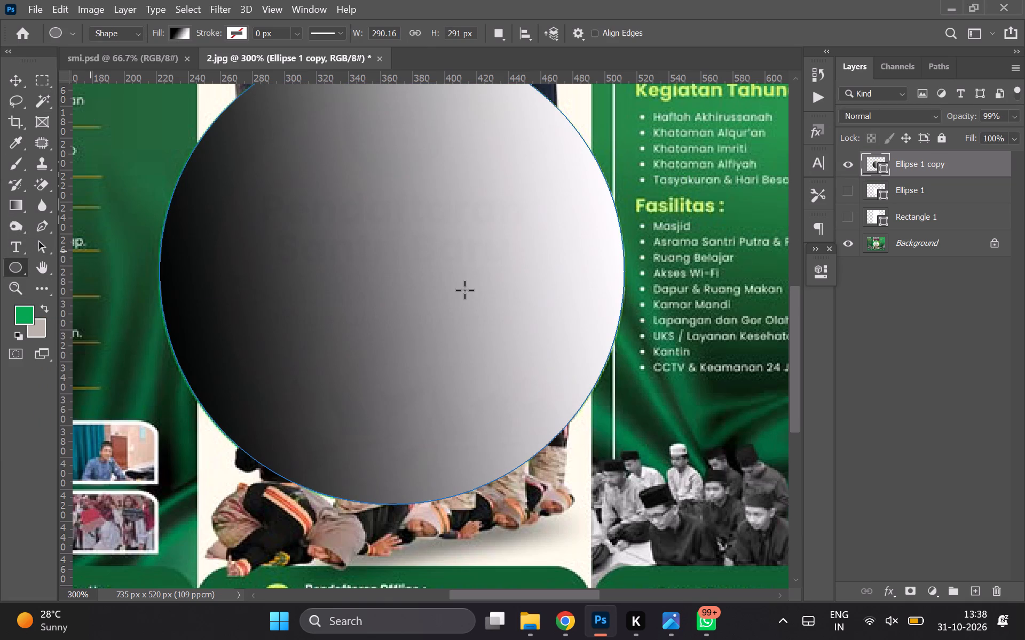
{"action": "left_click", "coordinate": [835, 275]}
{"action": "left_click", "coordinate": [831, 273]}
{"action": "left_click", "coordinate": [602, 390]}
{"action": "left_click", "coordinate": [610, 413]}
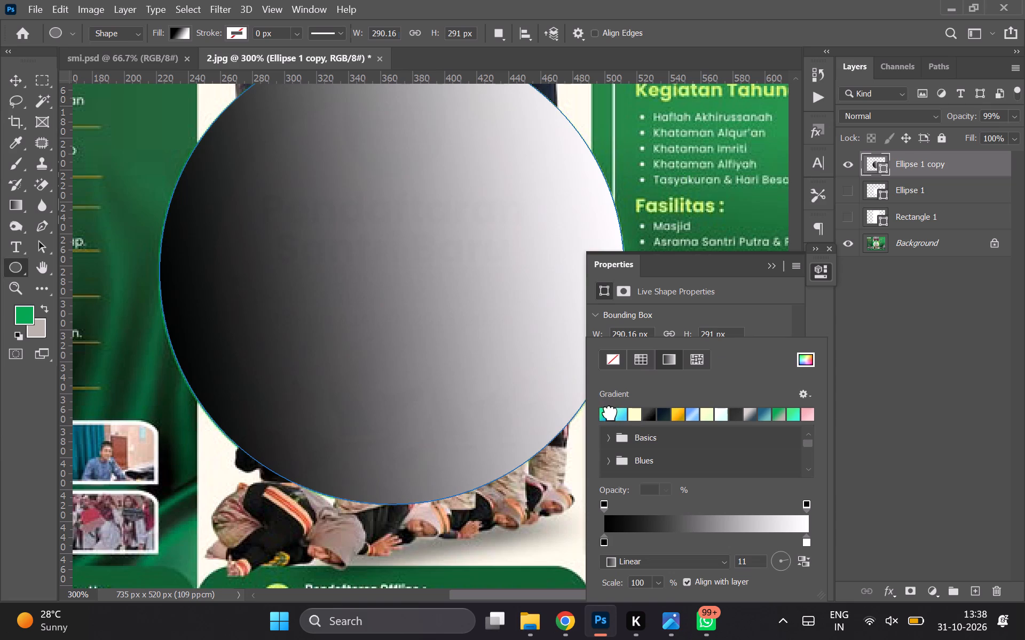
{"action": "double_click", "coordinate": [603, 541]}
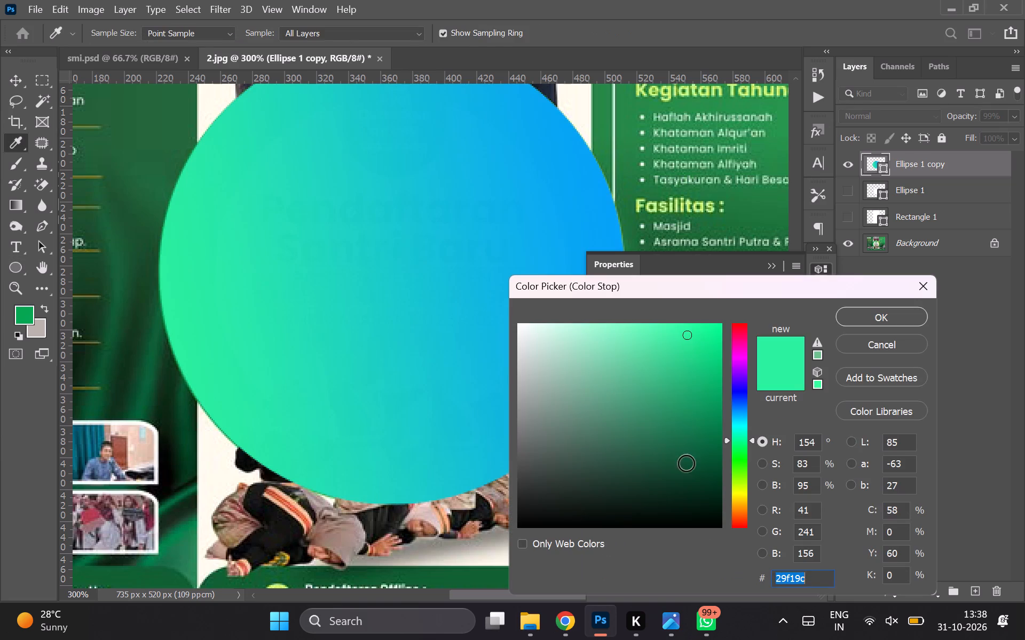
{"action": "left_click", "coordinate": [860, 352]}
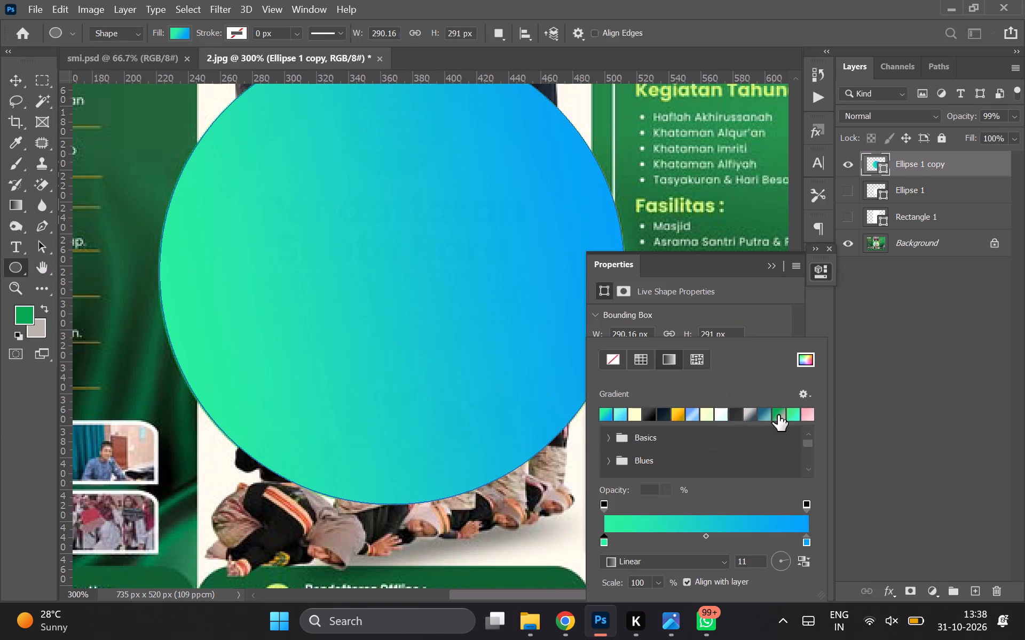
Fill the circle copy with the green-to-turquoise gradient preset and set its first colour stop to the sampled green 05a751.
{"action": "left_click", "coordinate": [772, 417]}
{"action": "left_click", "coordinate": [789, 414]}
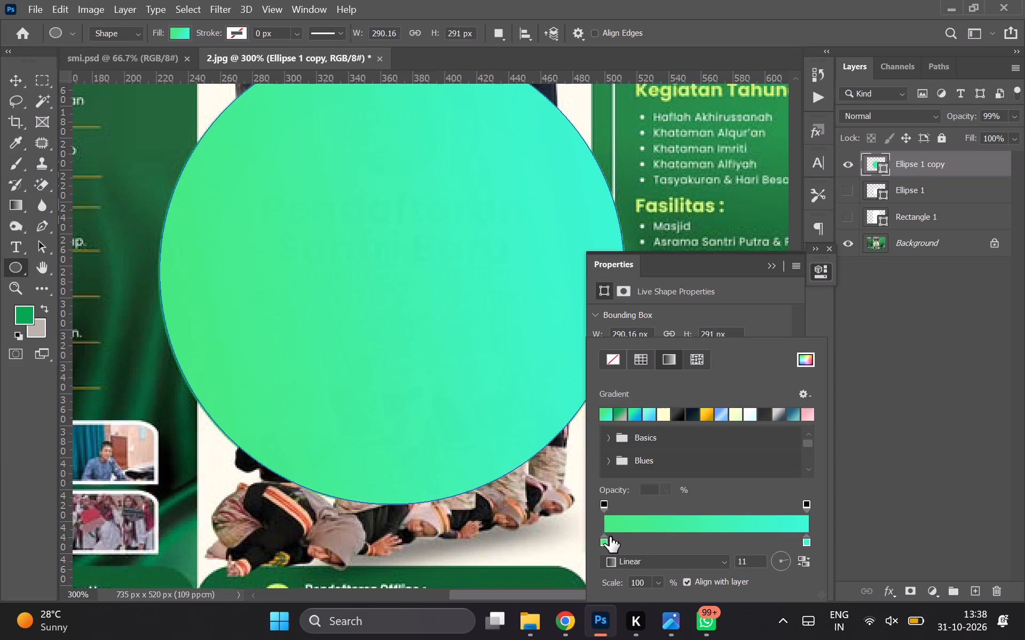
{"action": "left_click", "coordinate": [604, 411]}
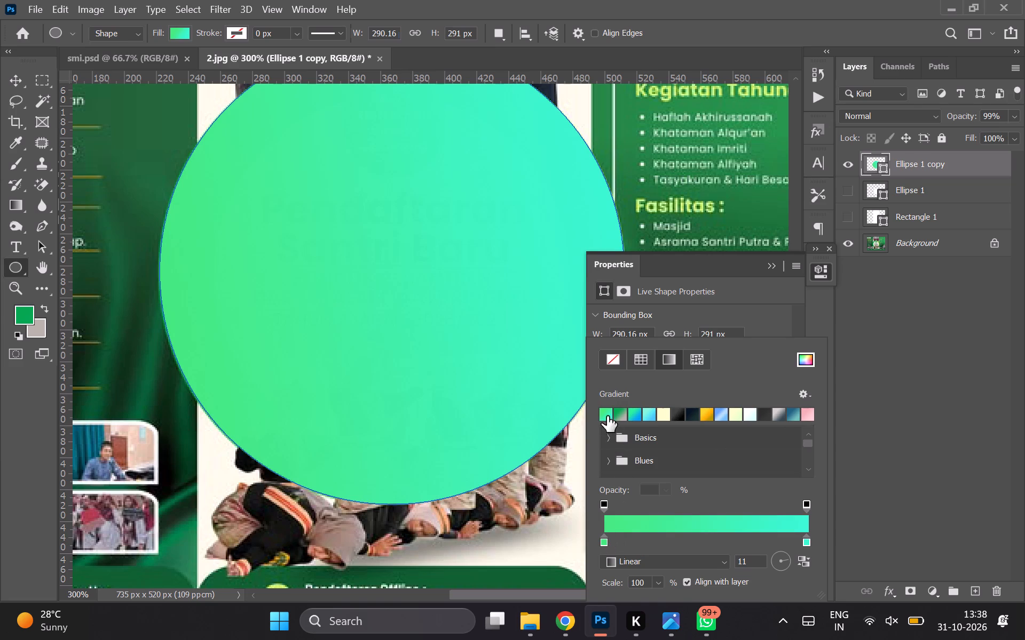
{"action": "left_click", "coordinate": [607, 416]}
{"action": "double_click", "coordinate": [603, 542]}
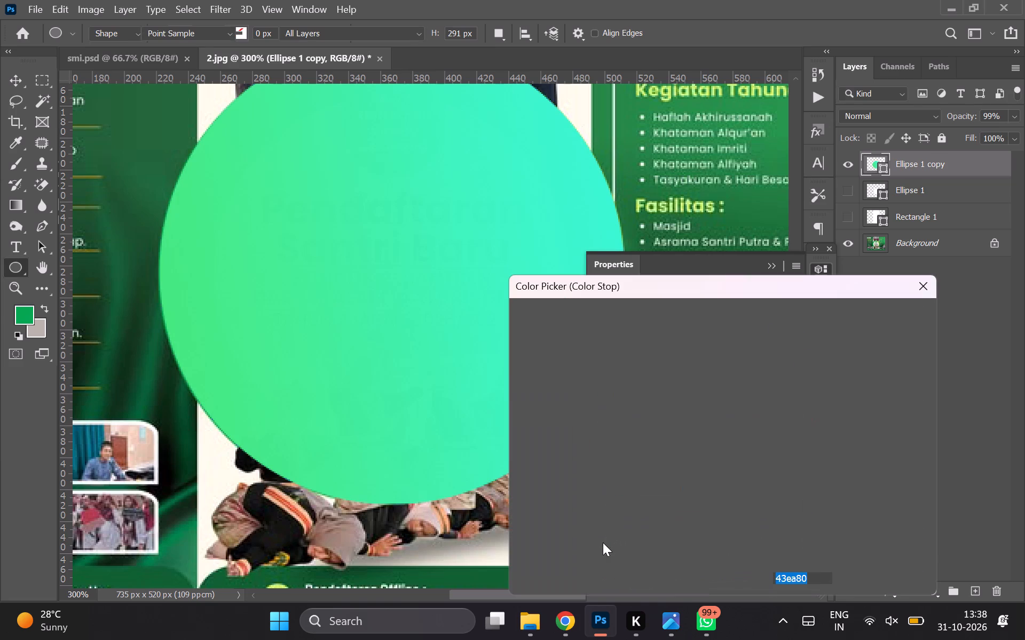
{"action": "left_click", "coordinate": [21, 319]}
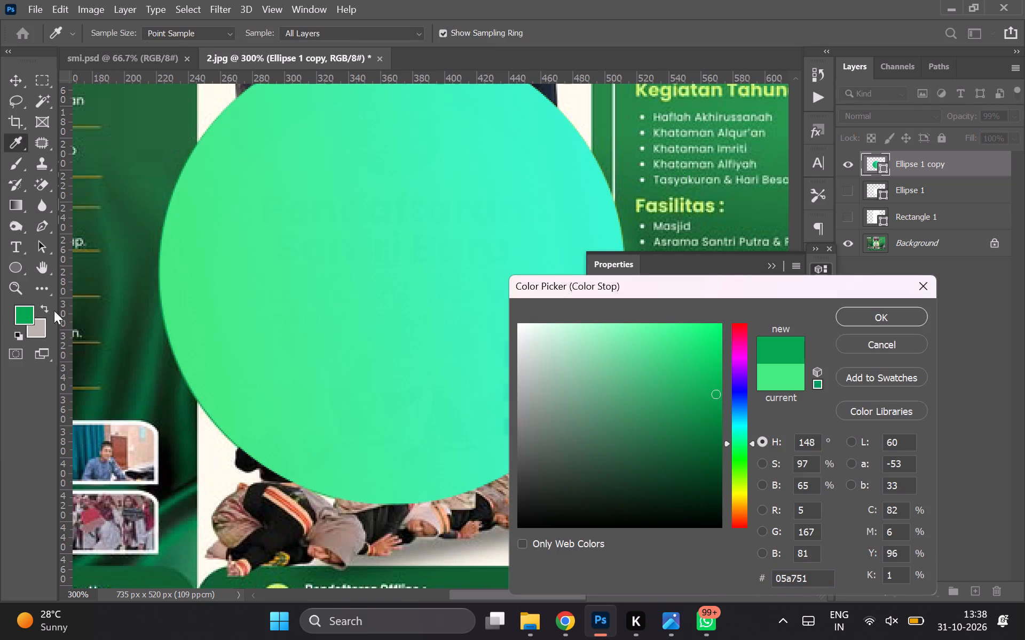
{"action": "left_click", "coordinate": [863, 321]}
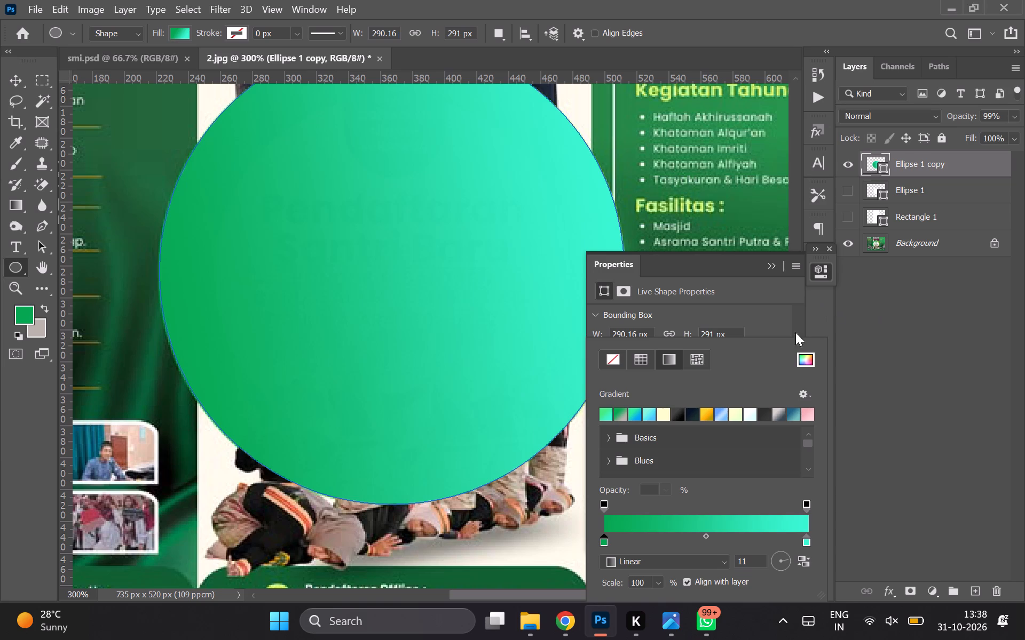
{"action": "key", "text": "Return"}
{"action": "left_click", "coordinate": [881, 294]}
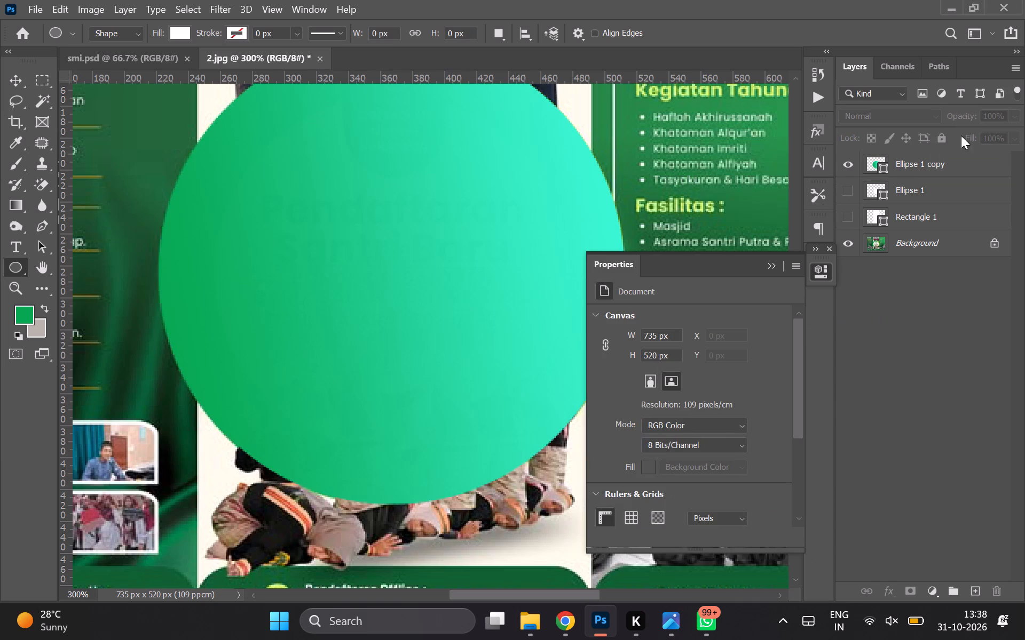
Hide the circle copy and sample the light green at the ring's right edge as the foreground colour.
{"action": "left_click", "coordinate": [841, 158]}
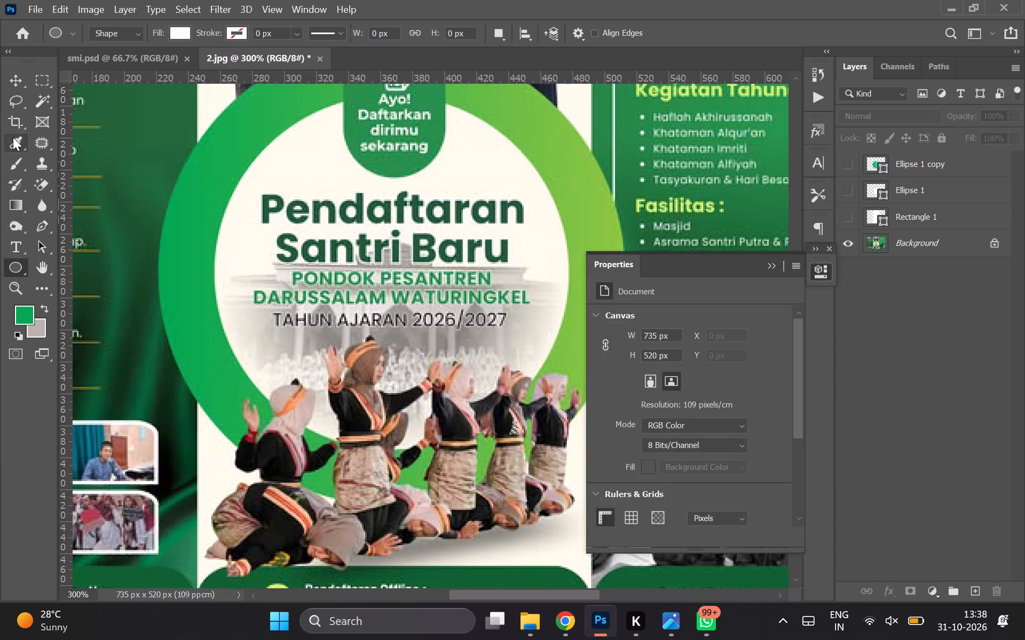
{"action": "left_click", "coordinate": [13, 137]}
{"action": "left_click", "coordinate": [616, 244]}
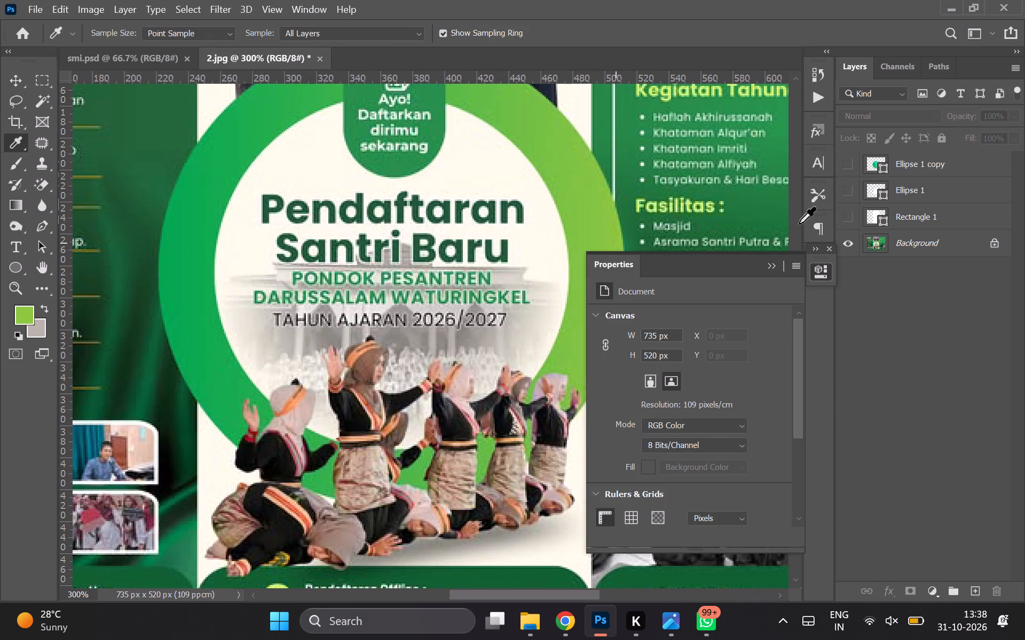
Show the circle copy and set its gradient's second colour stop to the sampled light green 8bc83d.
{"action": "left_click", "coordinate": [848, 166]}
{"action": "left_click", "coordinate": [888, 162]}
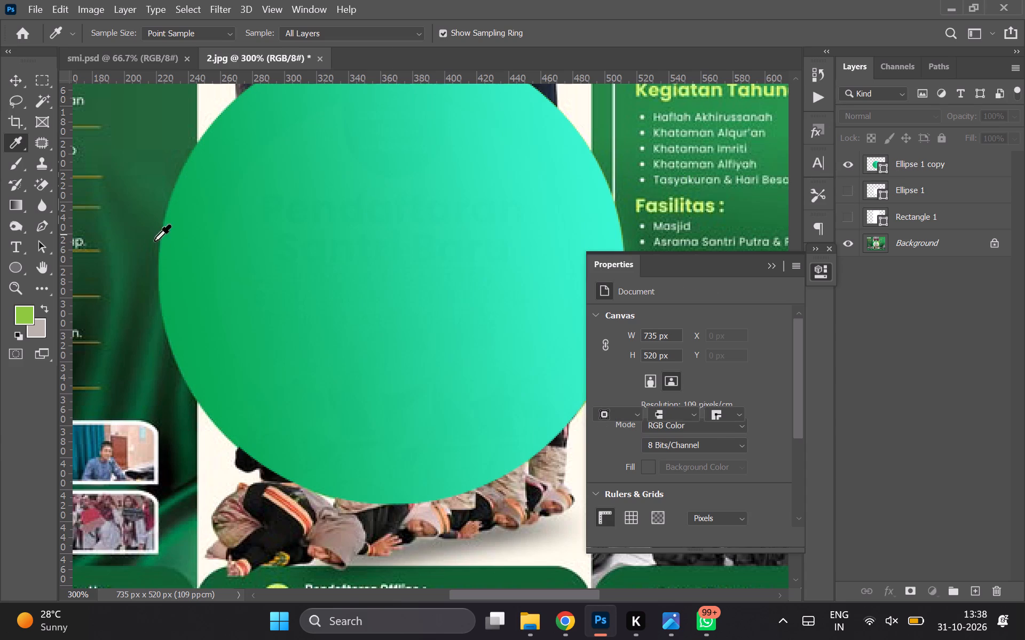
{"action": "left_click", "coordinate": [20, 262]}
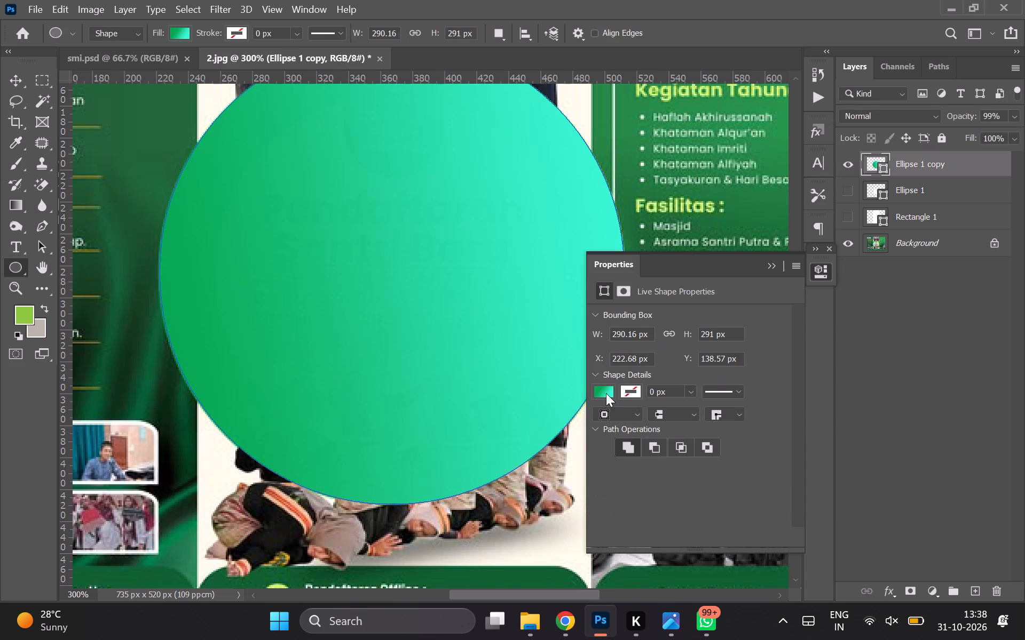
{"action": "left_click", "coordinate": [606, 393]}
{"action": "double_click", "coordinate": [808, 543]}
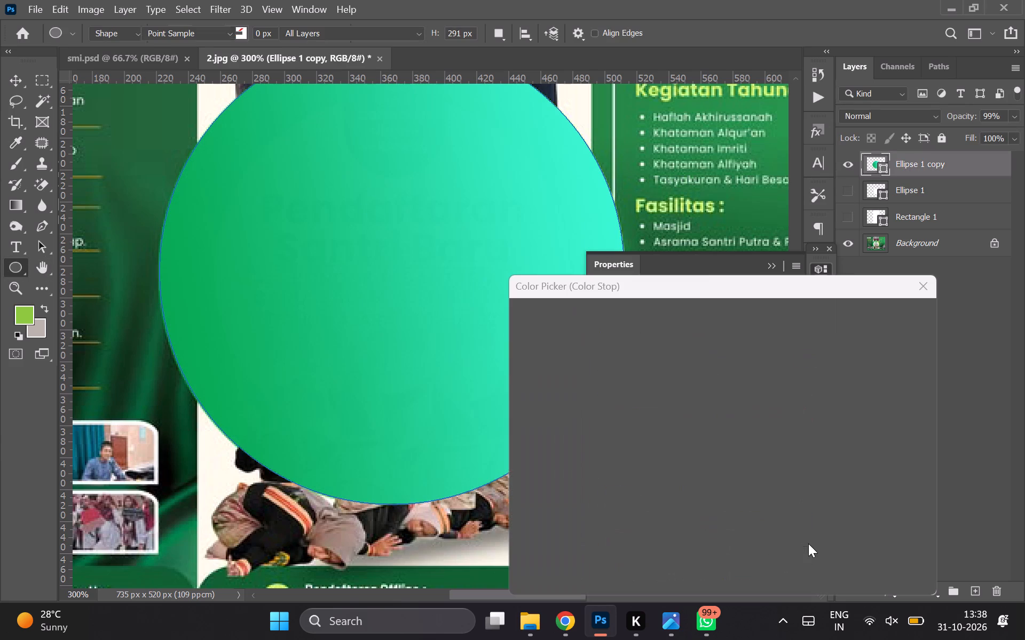
{"action": "left_click", "coordinate": [26, 311]}
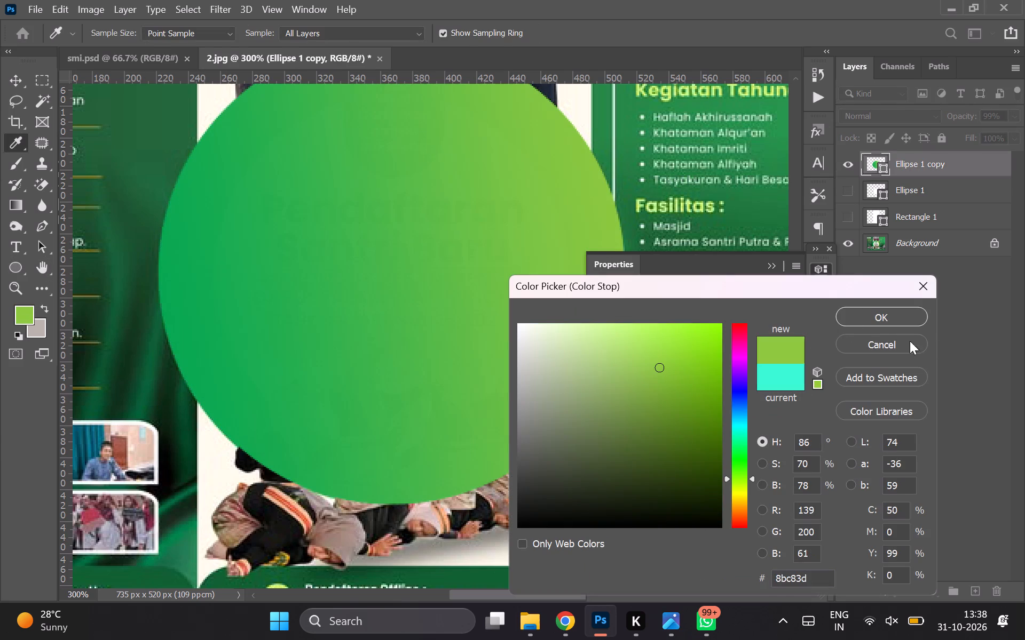
{"action": "left_click", "coordinate": [888, 324]}
{"action": "key", "text": "Return"}
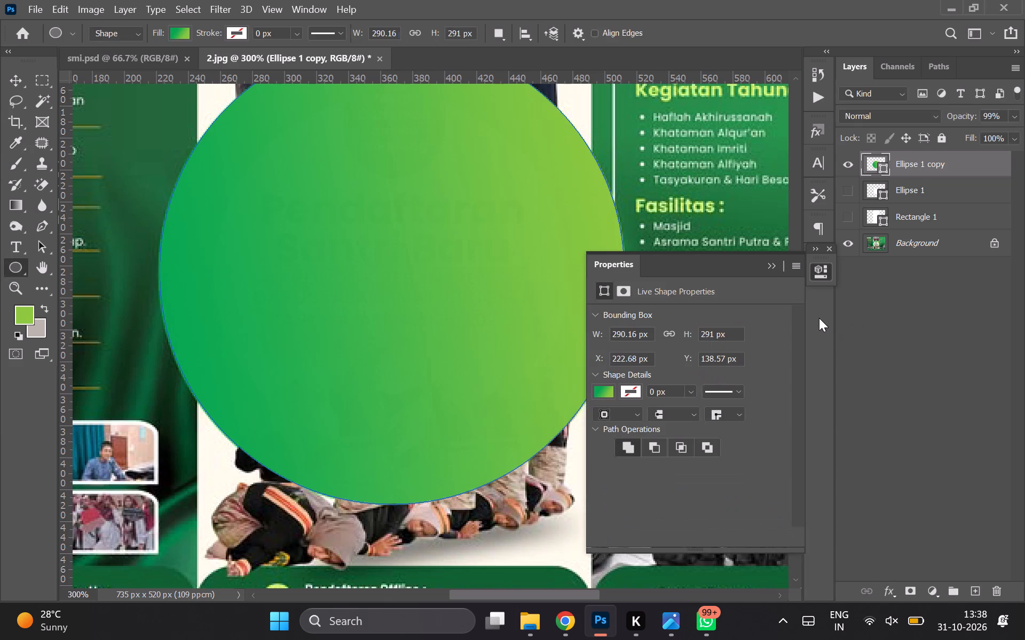
{"action": "left_click", "coordinate": [924, 326]}
{"action": "left_click", "coordinate": [773, 265]}
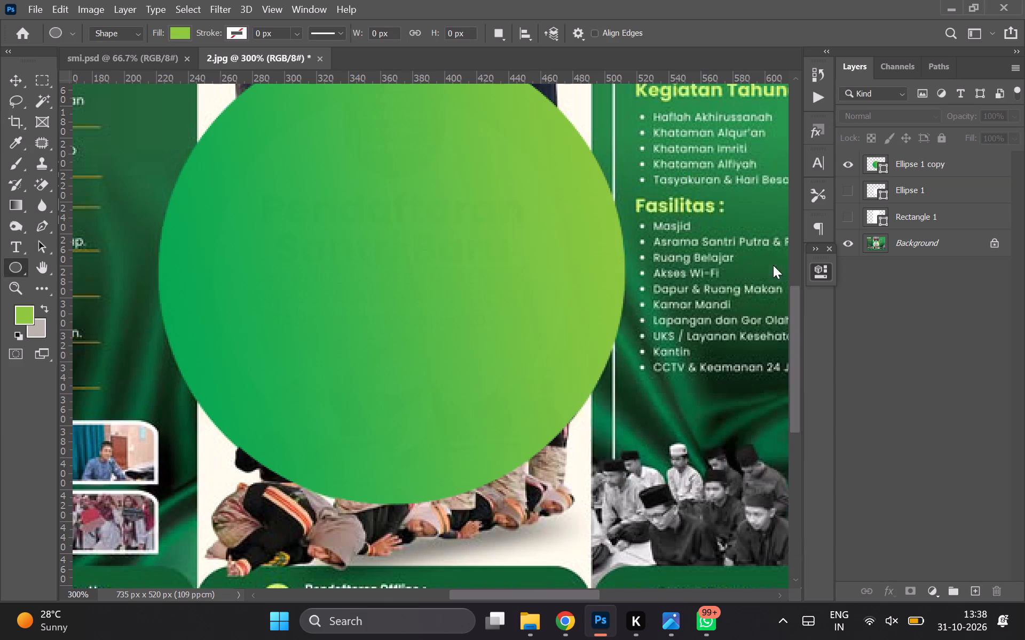
Compare the gradient circle and the white inner circle with the reference ring by toggling their visibility, leaving both hidden.
{"action": "left_click", "coordinate": [845, 158]}
{"action": "left_click", "coordinate": [845, 158]}
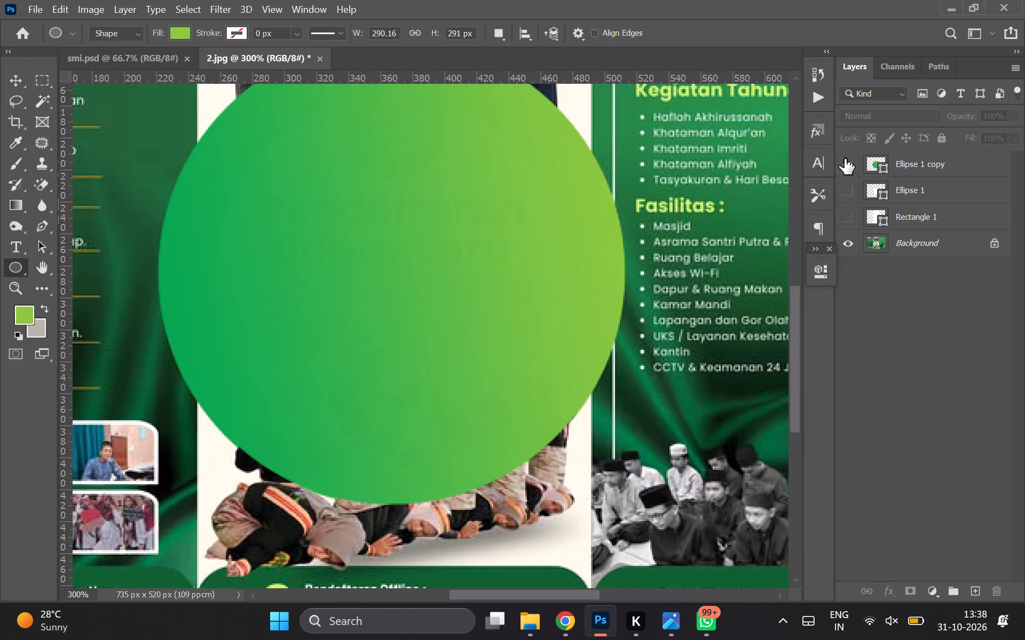
{"action": "left_click", "coordinate": [843, 172]}
{"action": "left_click", "coordinate": [843, 172]}
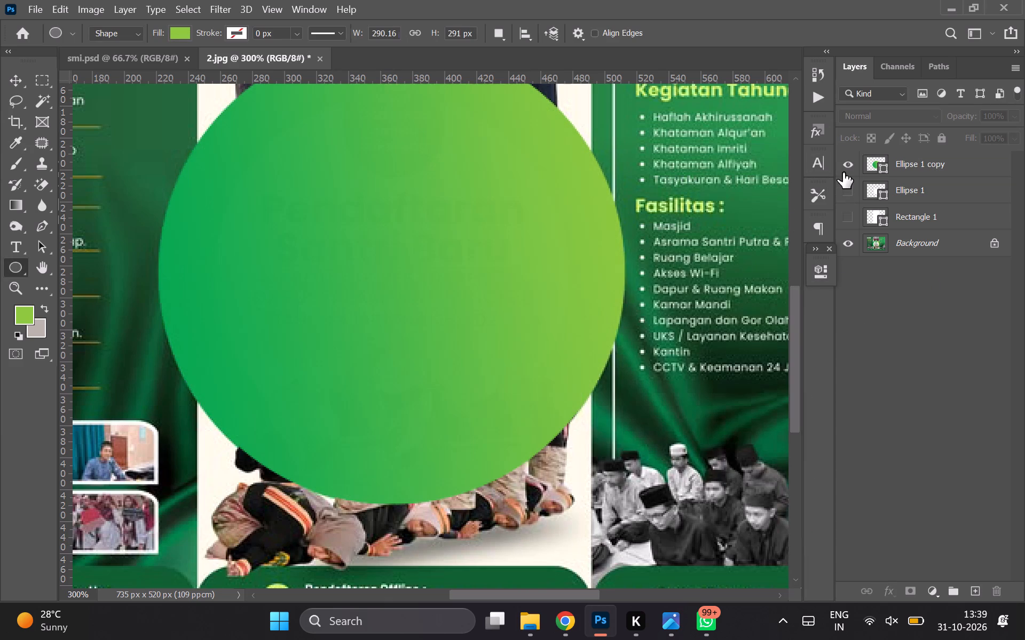
{"action": "left_click", "coordinate": [843, 172]}
{"action": "left_click", "coordinate": [843, 172]}
{"action": "left_click", "coordinate": [848, 194]}
{"action": "left_click", "coordinate": [845, 165]}
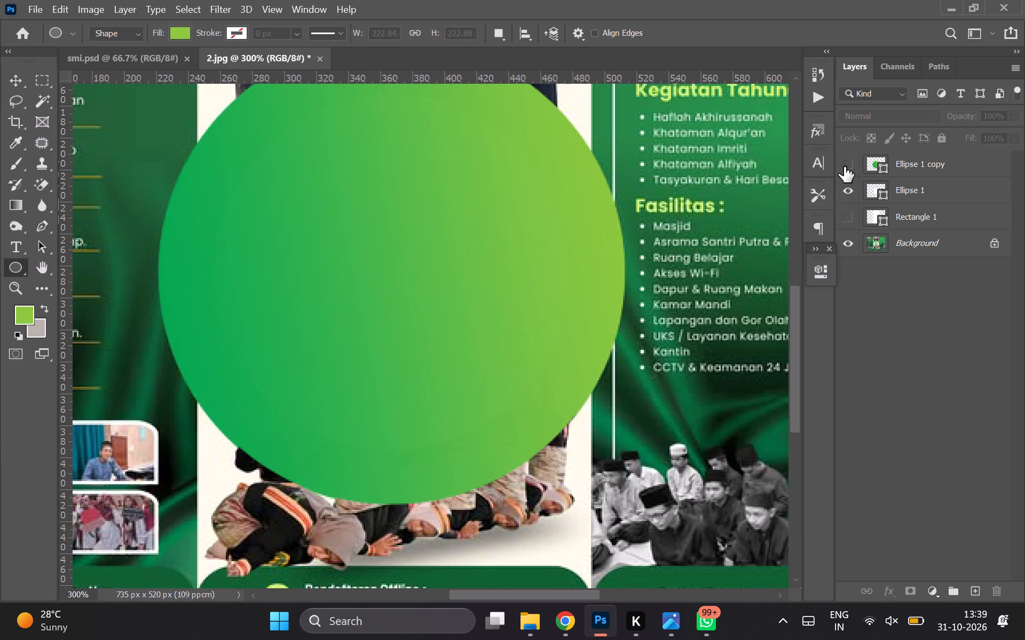
{"action": "left_click", "coordinate": [844, 166]}
{"action": "left_click", "coordinate": [844, 166]}
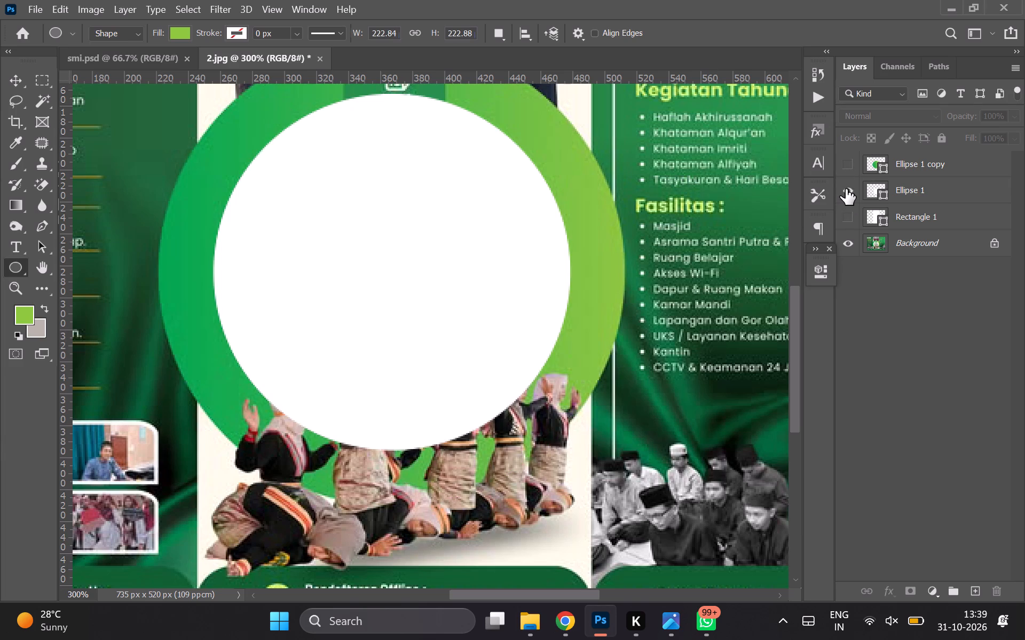
{"action": "left_click", "coordinate": [846, 189]}
{"action": "left_click", "coordinate": [846, 189]}
{"action": "left_click", "coordinate": [845, 171]}
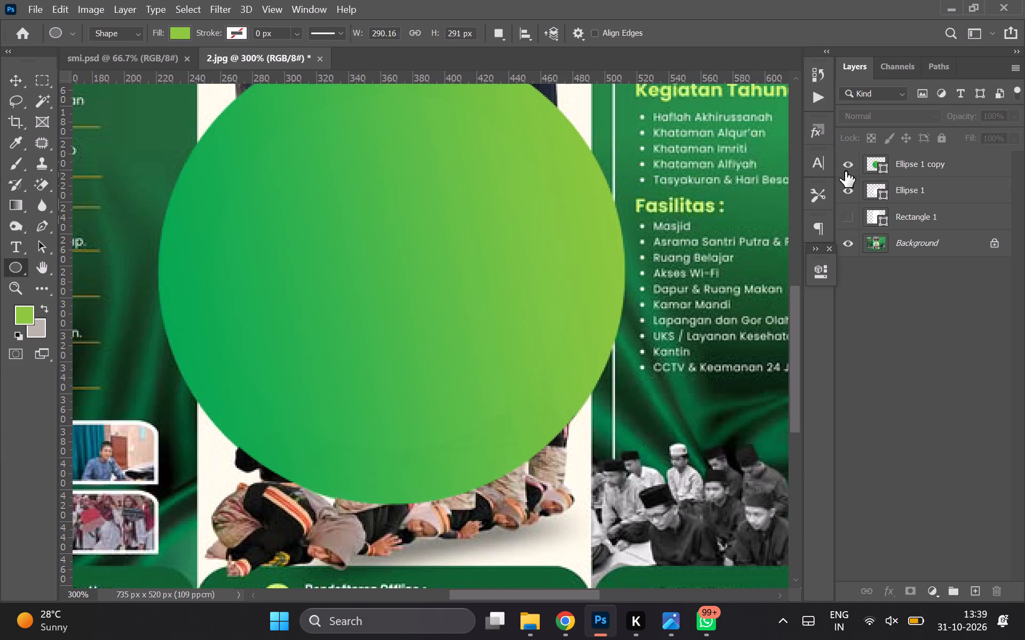
{"action": "left_click", "coordinate": [845, 171]}
{"action": "scroll", "coordinate": [644, 220], "scroll_direction": "up", "scroll_amount": 1}
{"action": "scroll", "coordinate": [535, 194], "scroll_direction": "down", "scroll_amount": 1}
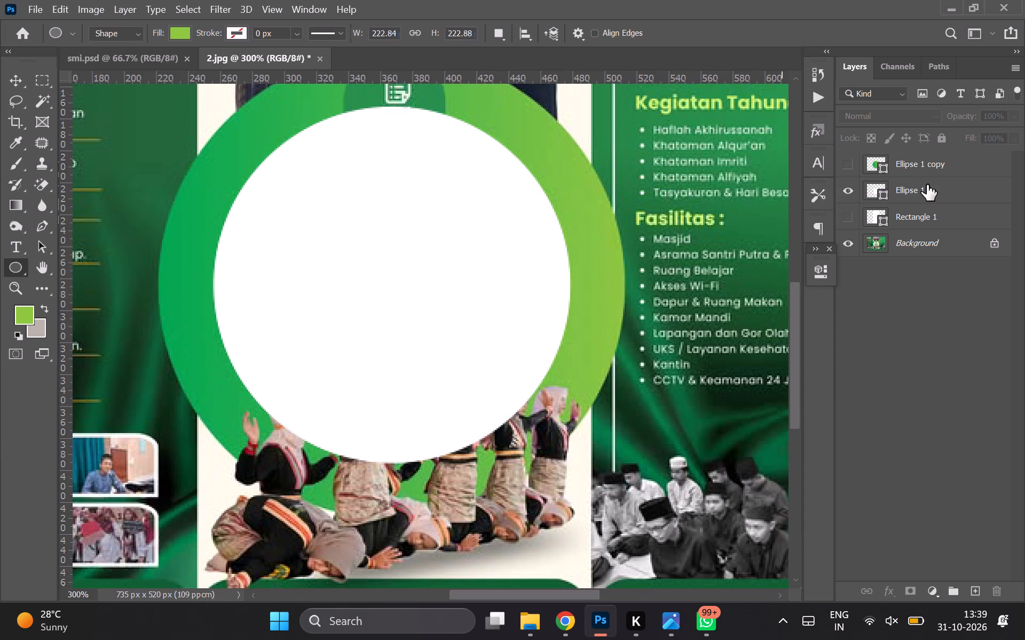
{"action": "left_click", "coordinate": [851, 186]}
Draw a rounded rectangle about 56 × 80 px over the "Ayo! Daftarkan" badge and round its corners to 28 px.
{"action": "scroll", "coordinate": [419, 297], "scroll_direction": "up", "scroll_amount": 1}
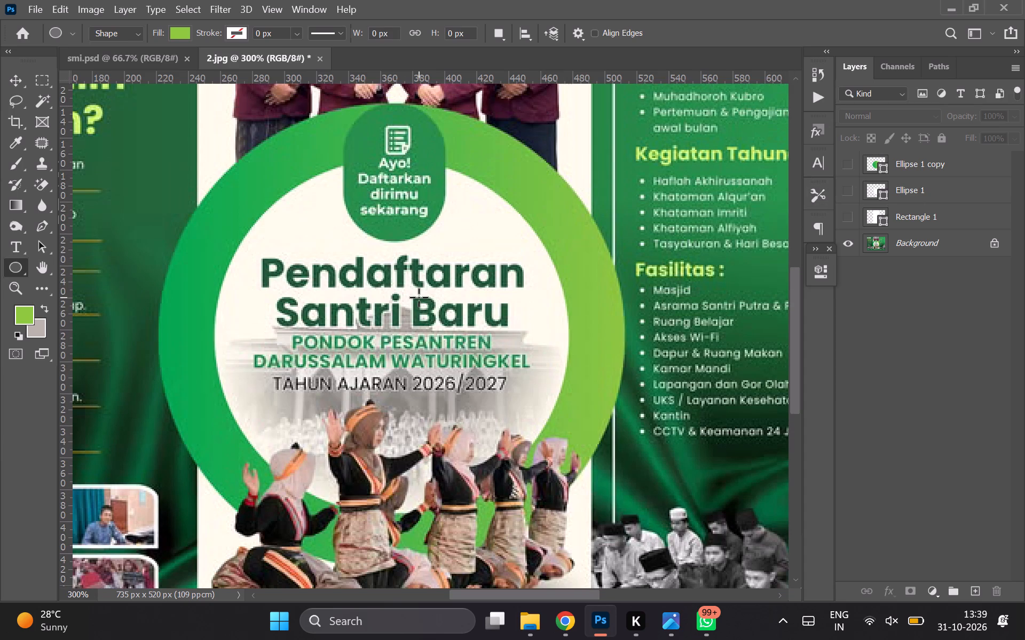
{"action": "scroll", "coordinate": [419, 297], "scroll_direction": "up", "scroll_amount": 1}
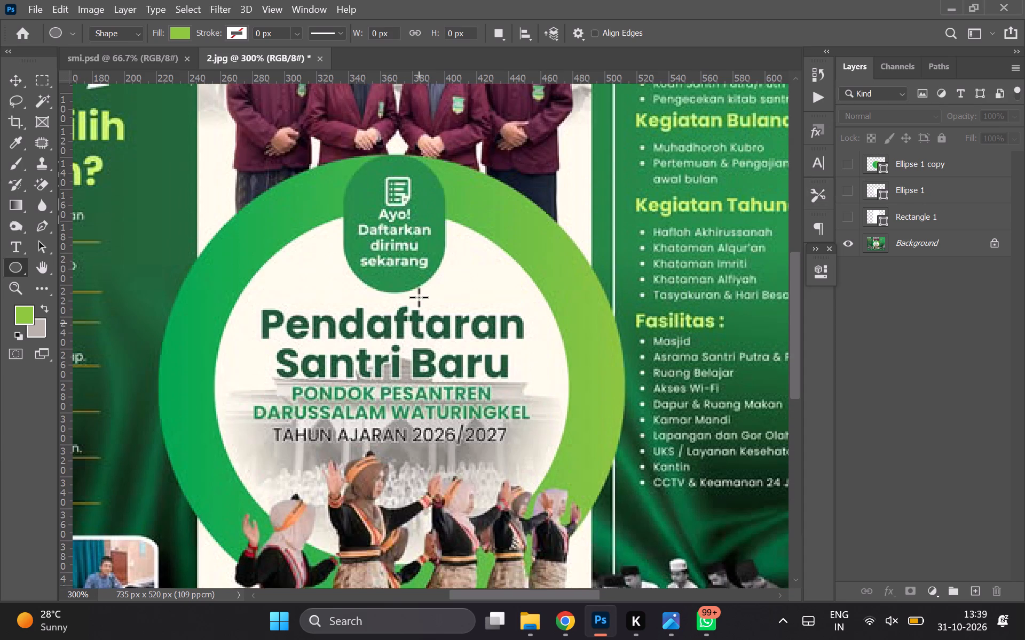
{"action": "scroll", "coordinate": [419, 297], "scroll_direction": "down", "scroll_amount": 1}
{"action": "key", "text": "v"}
{"action": "scroll", "coordinate": [419, 297], "scroll_direction": "up", "scroll_amount": 1}
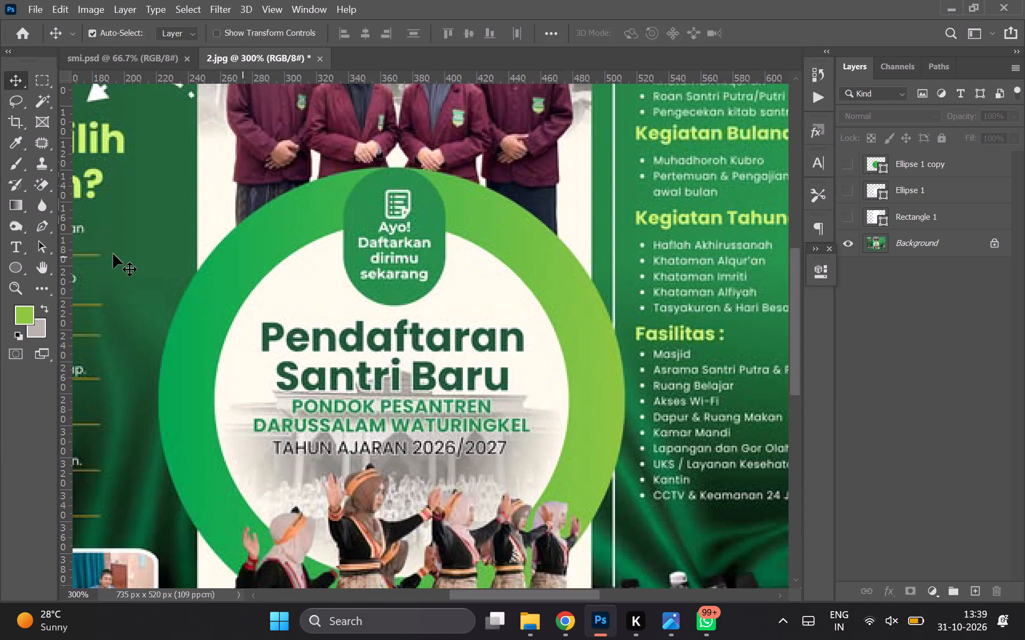
{"action": "scroll", "coordinate": [113, 255], "scroll_direction": "down", "scroll_amount": 1}
{"action": "right_click", "coordinate": [13, 270]}
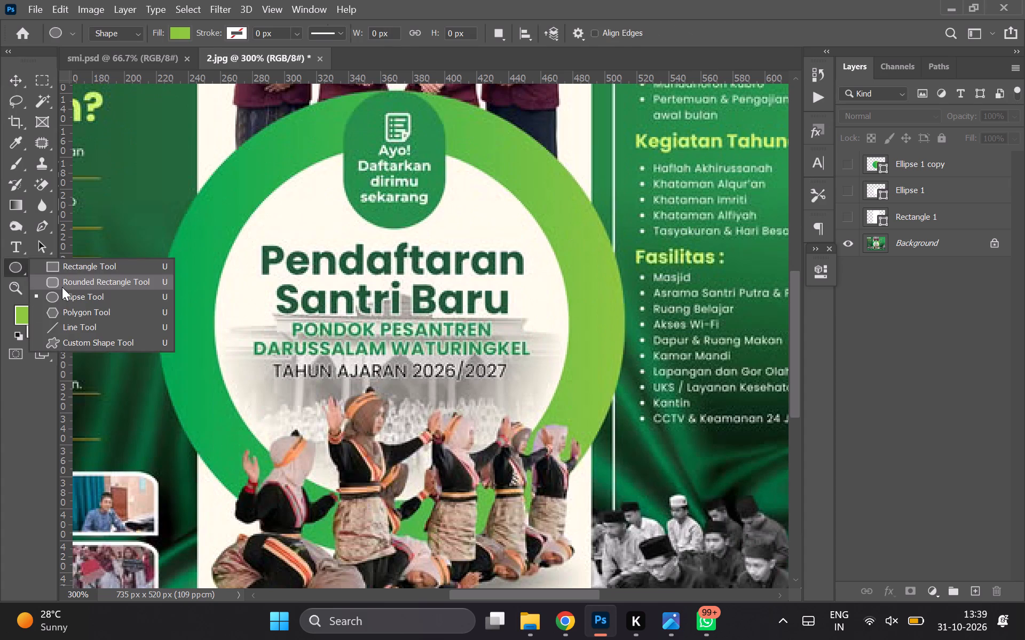
{"action": "left_click", "coordinate": [62, 287]}
{"action": "left_click_drag", "start_coordinate": [351, 94], "coordinate": [440, 222]}
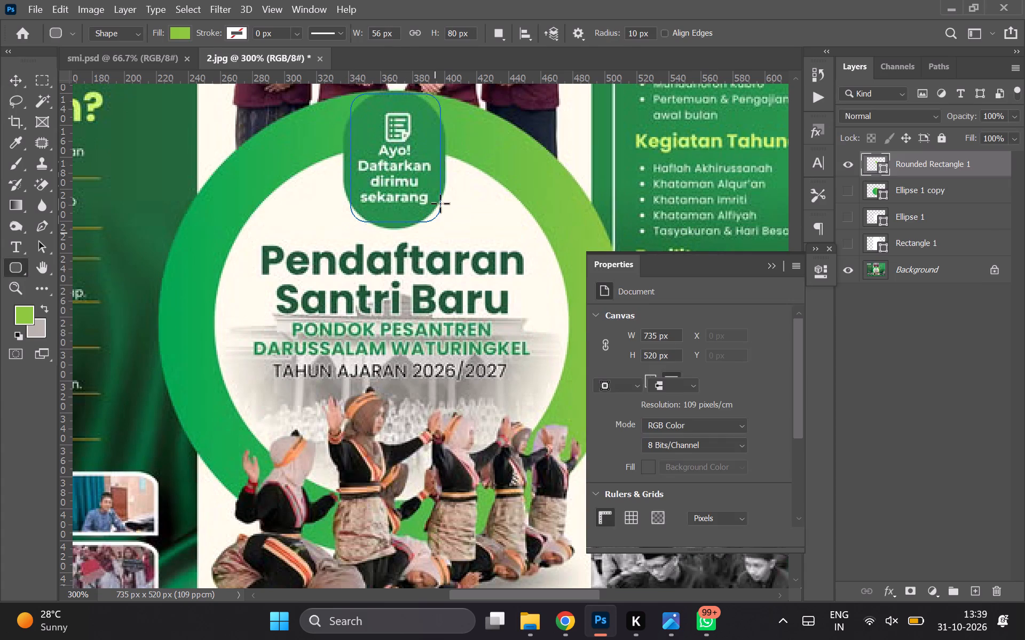
{"action": "left_click_drag", "start_coordinate": [604, 423], "coordinate": [640, 425]}
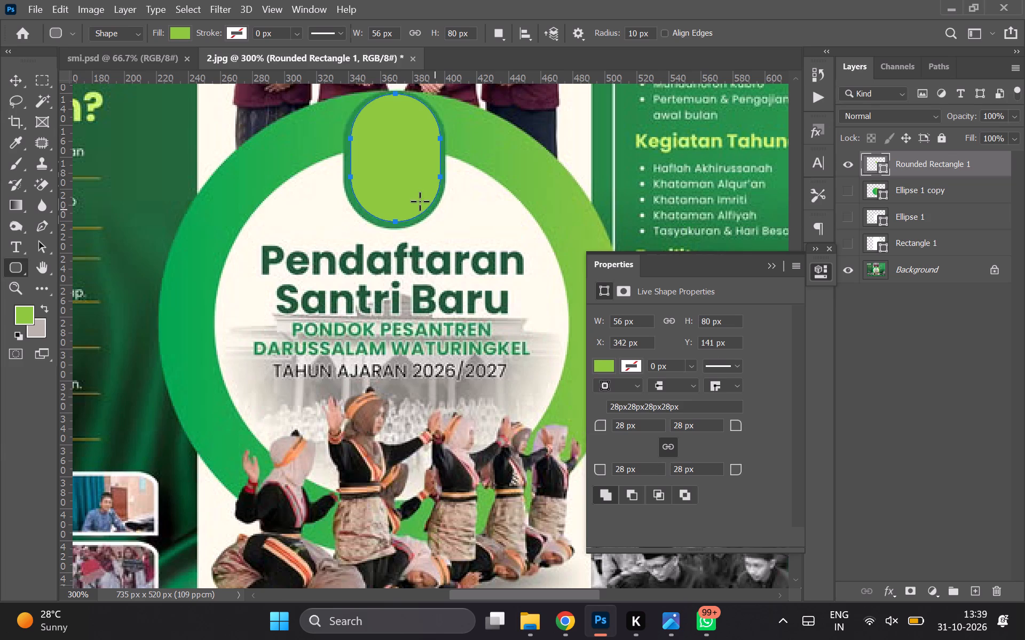
Nudge the rounded rectangle 4 px left to line up with the badge's left edge.
{"action": "left_click", "coordinate": [21, 79]}
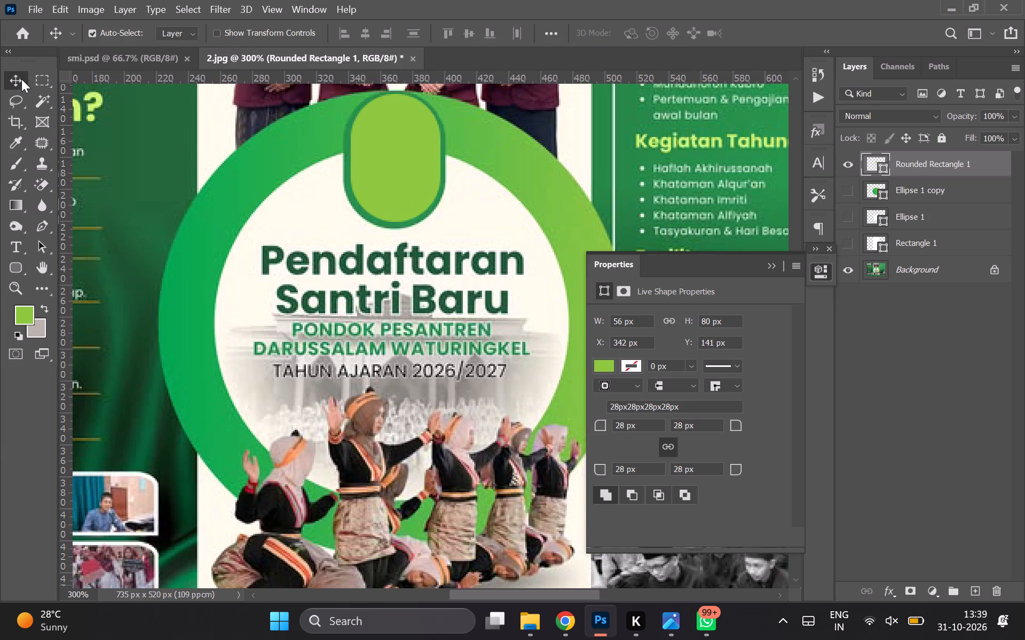
{"action": "left_click", "coordinate": [387, 178]}
{"action": "key", "text": "Left"}
{"action": "key", "text": "Left"}
{"action": "key", "text": "Left"}
{"action": "key", "text": "Left"}
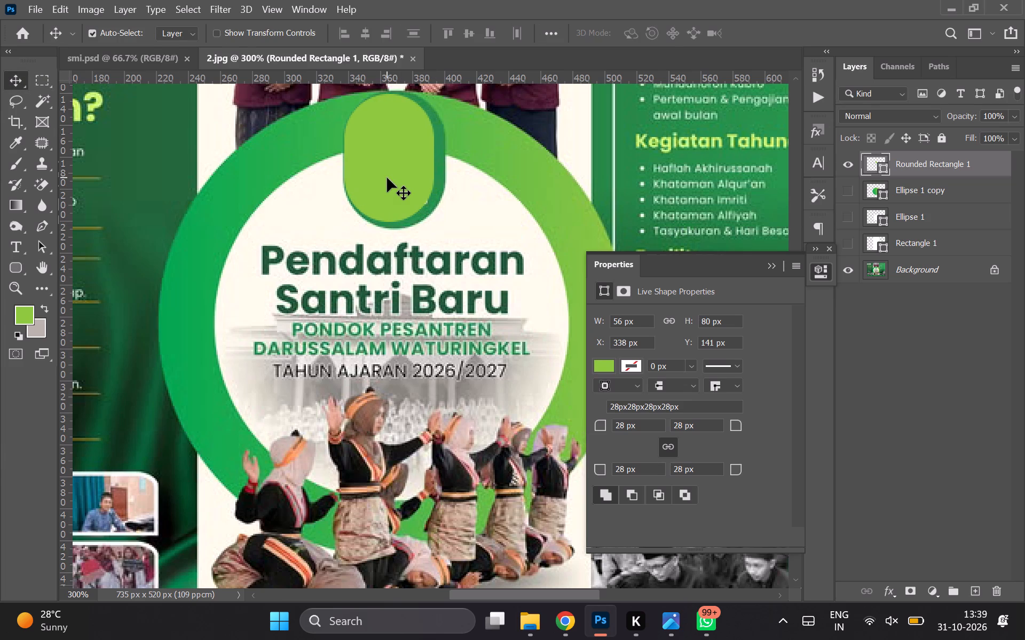
Scale the rounded rectangle proportionally to about 64 × 91 px and align its sides with the badge.
{"action": "key", "text": "ctrl+t"}
{"action": "left_click_drag", "start_coordinate": [436, 161], "coordinate": [443, 163]}
{"action": "key", "text": "Right"}
{"action": "key", "text": "Down"}
{"action": "key", "text": "Left"}
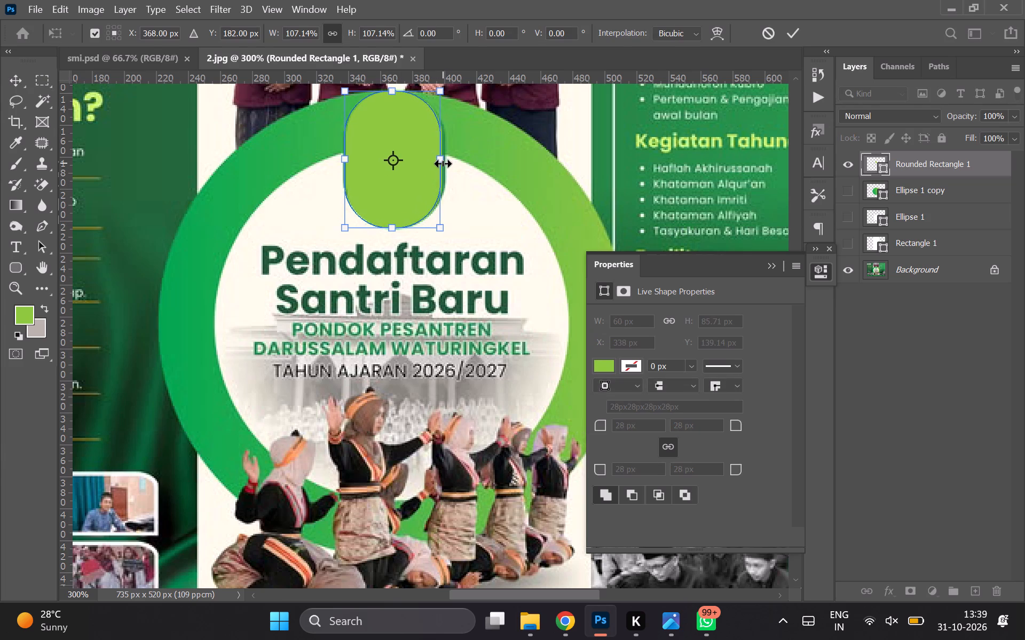
{"action": "left_click", "coordinate": [443, 163]}
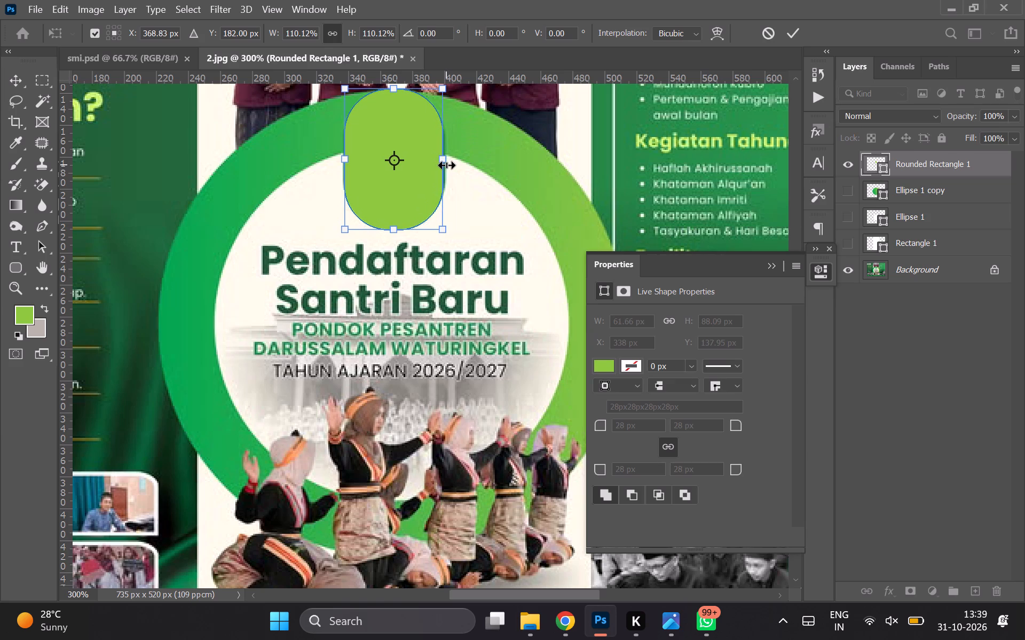
{"action": "key", "text": "Right"}
{"action": "key", "text": "Right"}
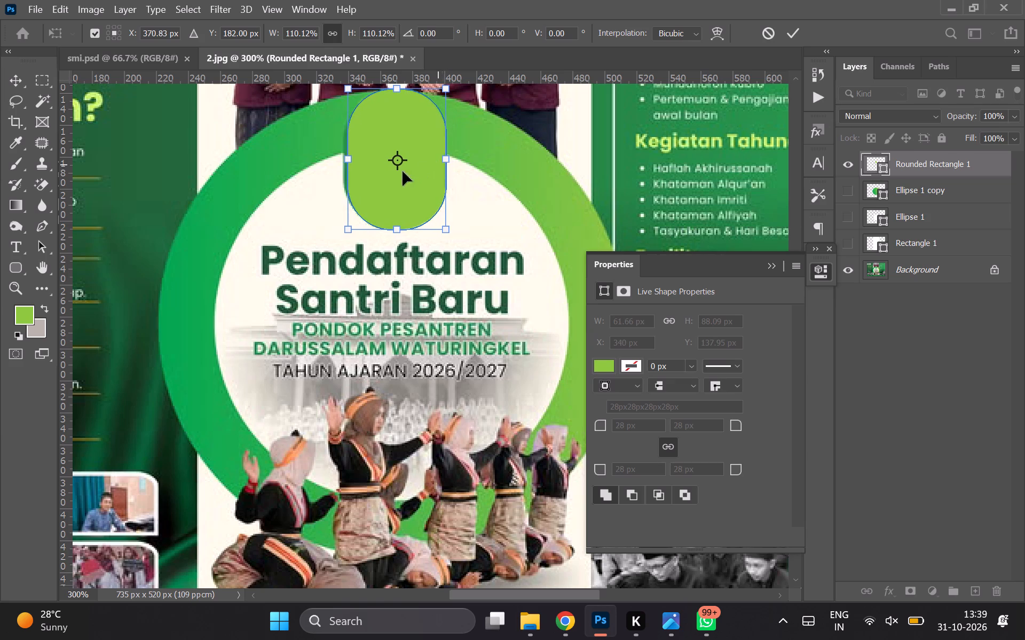
{"action": "left_click", "coordinate": [345, 161]}
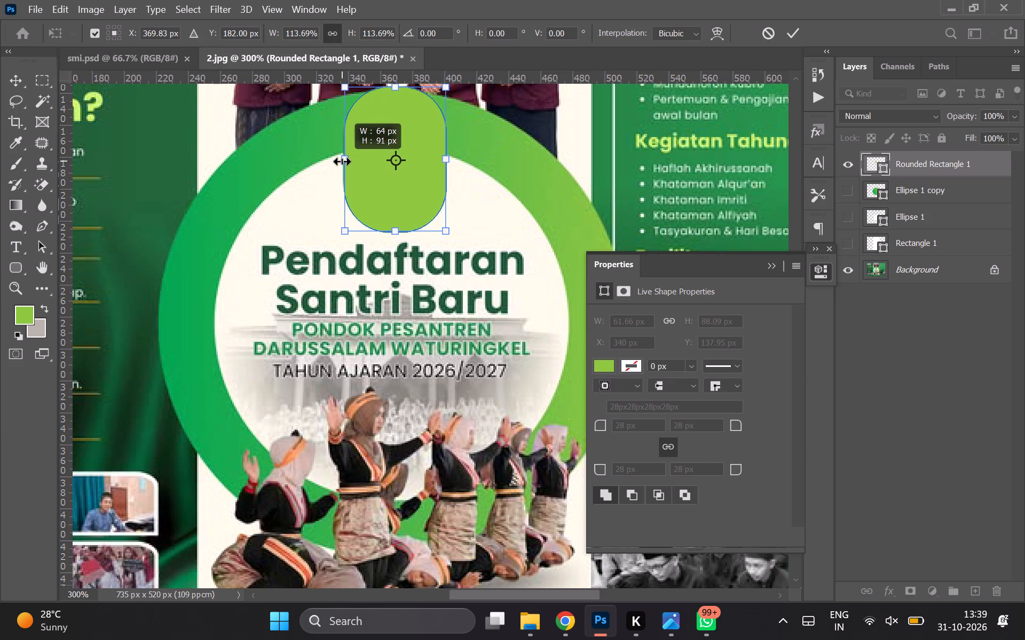
Reduce the rounded rectangle's height to about 86 px, fitting it to the badge's top and bottom edges at 64 px wide.
{"action": "scroll", "coordinate": [378, 117], "scroll_direction": "up", "scroll_amount": 1}
{"action": "key", "text": "ctrl+equal"}
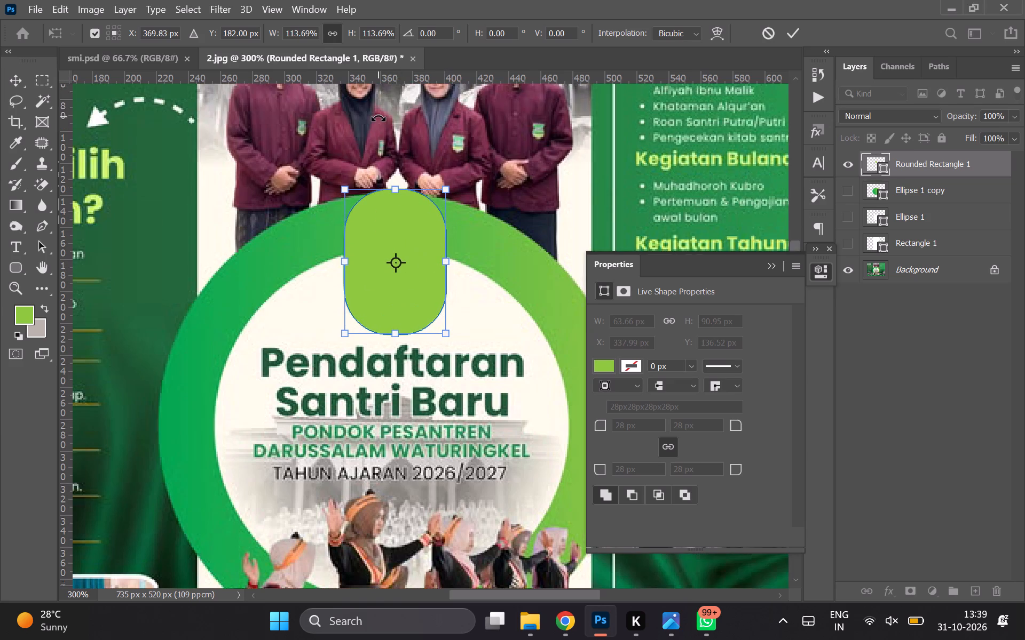
{"action": "key", "text": "ctrl+equal"}
{"action": "key", "text": "ctrl+equal"}
{"action": "key", "text": "ctrl+equal"}
{"action": "scroll", "coordinate": [378, 117], "scroll_direction": "up", "scroll_amount": 2}
{"action": "left_click_drag", "start_coordinate": [357, 182], "coordinate": [357, 191], "text": "shift"}
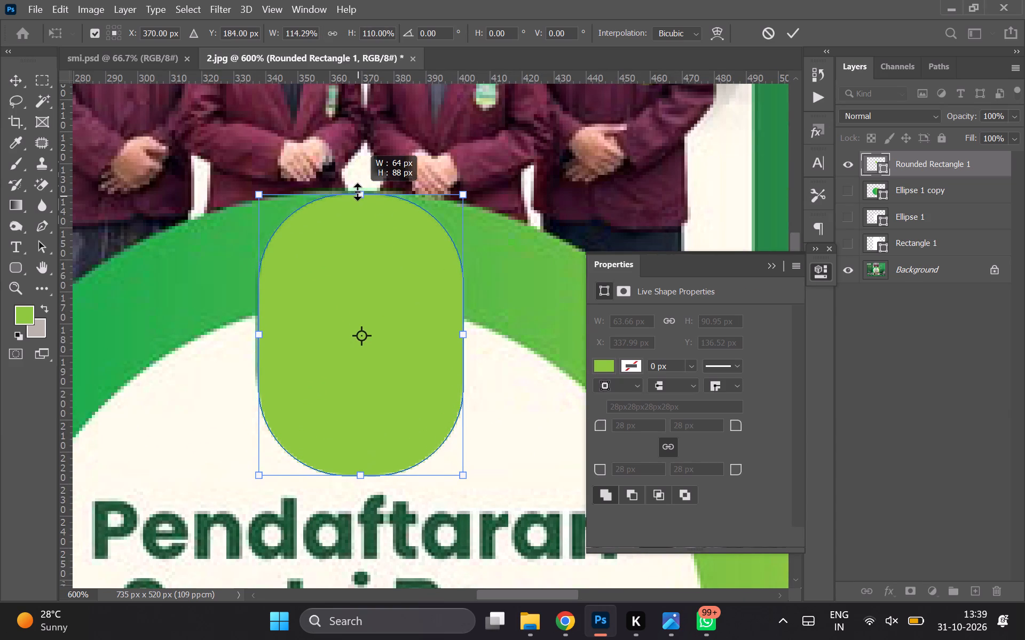
{"action": "left_click_drag", "start_coordinate": [357, 191], "coordinate": [357, 191], "text": "shift"}
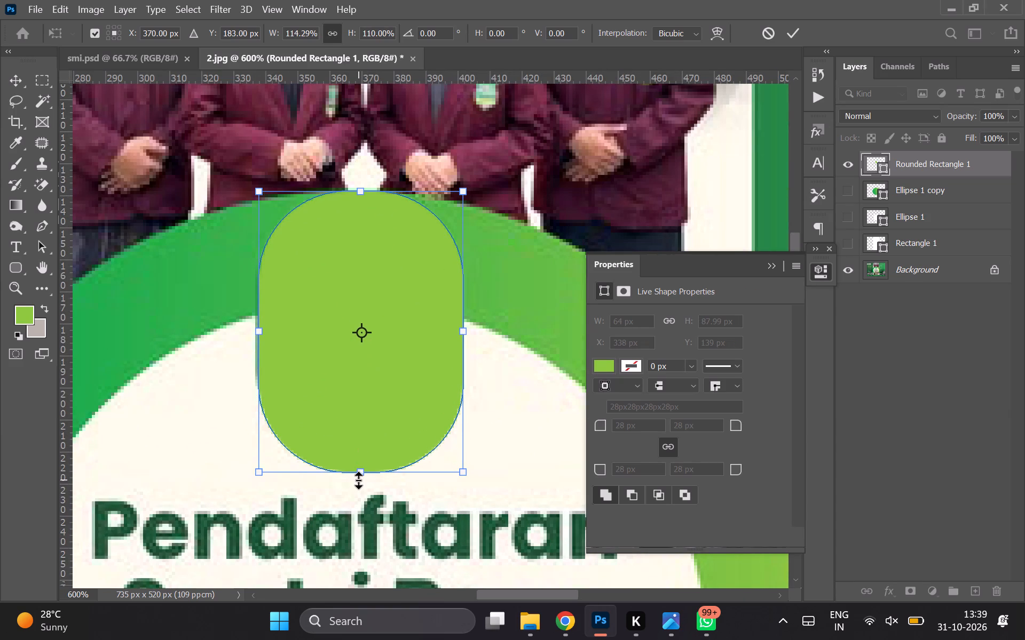
{"action": "left_click_drag", "start_coordinate": [359, 479], "coordinate": [360, 471], "text": "shift"}
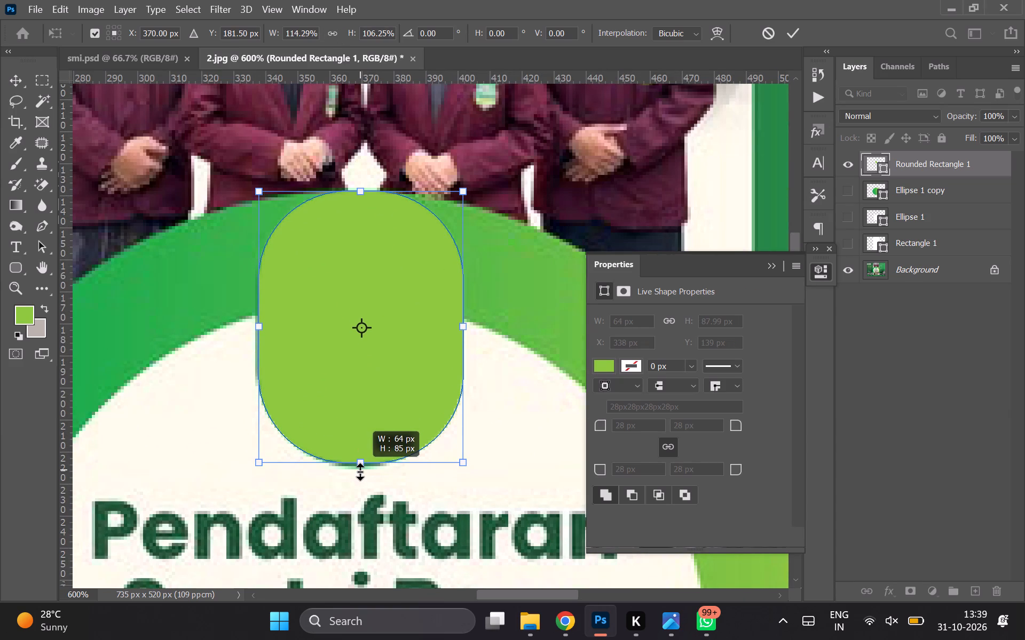
{"action": "left_click_drag", "start_coordinate": [360, 471], "coordinate": [360, 472], "text": "shift"}
{"action": "double_click", "coordinate": [370, 405]}
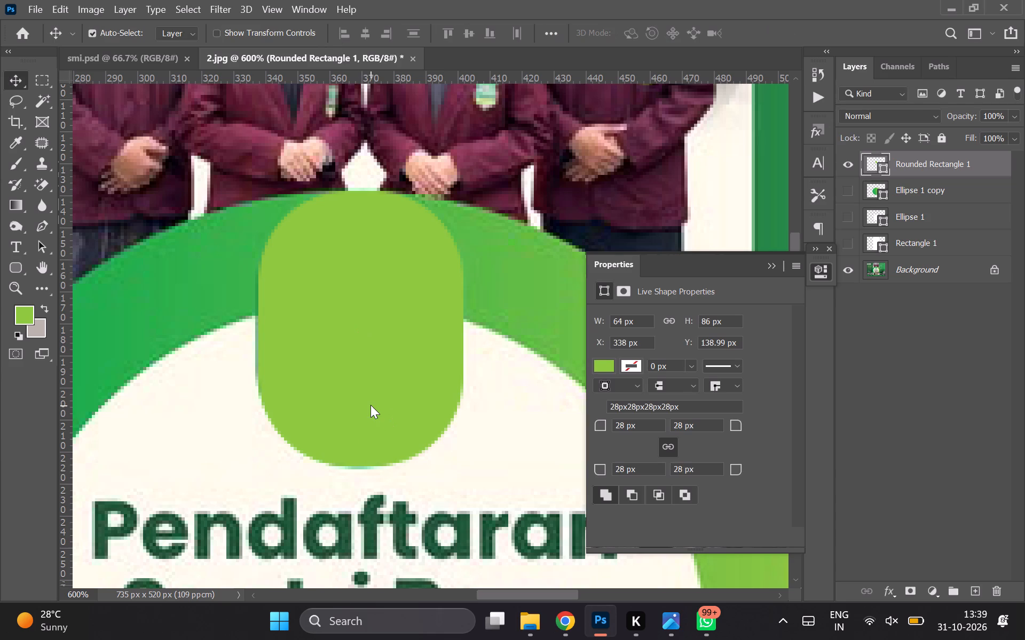
{"action": "key", "text": "Left"}
{"action": "key", "text": "Right"}
Hide the rounded rectangle and sample the badge's dark green as the foreground colour.
{"action": "key", "text": "ctrl+minus"}
{"action": "left_click", "coordinate": [842, 163]}
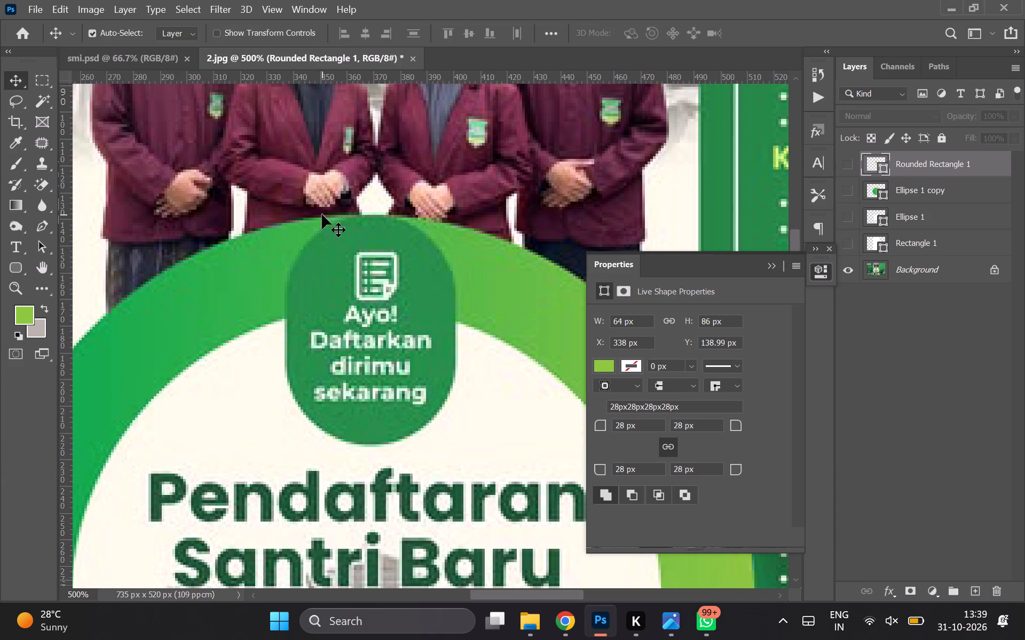
{"action": "left_click", "coordinate": [15, 139]}
{"action": "left_click", "coordinate": [330, 299]}
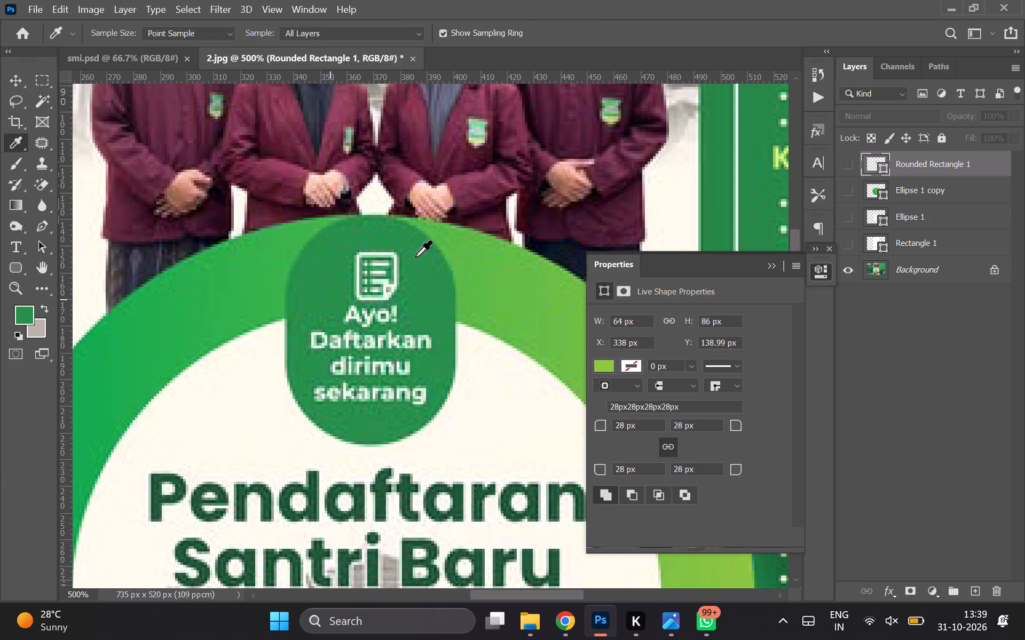
Show the rounded rectangle again and fill it with the sampled dark green of the badge.
{"action": "left_click", "coordinate": [849, 161]}
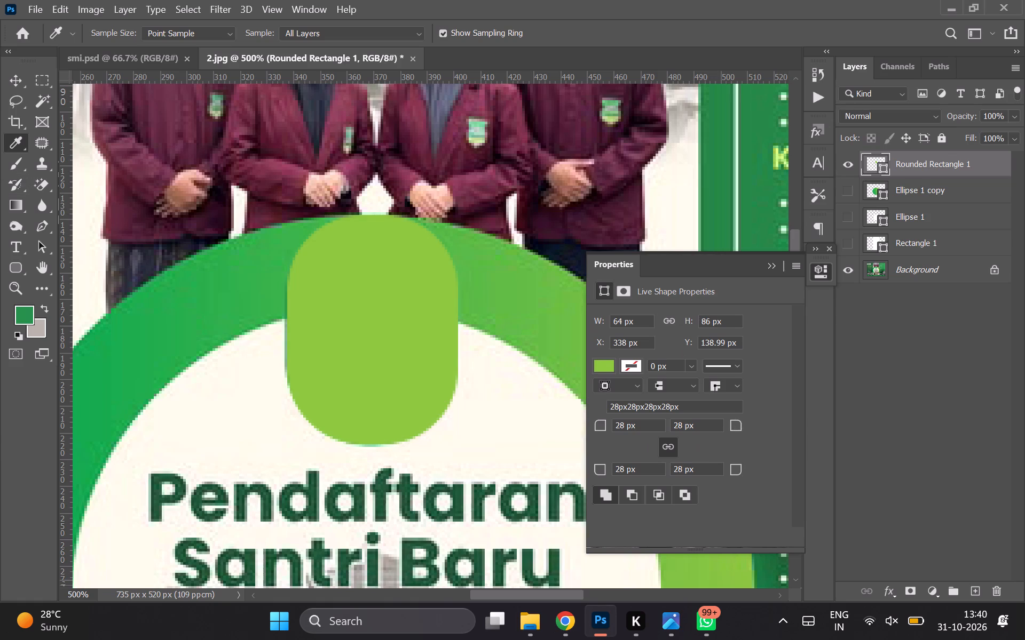
{"action": "left_click", "coordinate": [603, 363]}
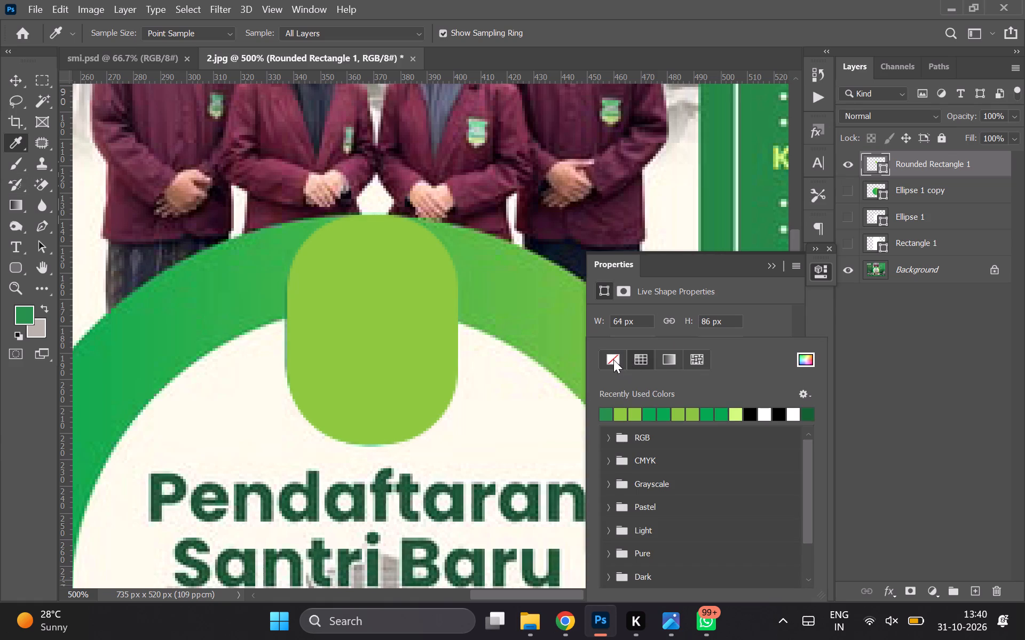
{"action": "left_click", "coordinate": [613, 359]}
{"action": "left_click", "coordinate": [605, 423]}
{"action": "left_click", "coordinate": [605, 416]}
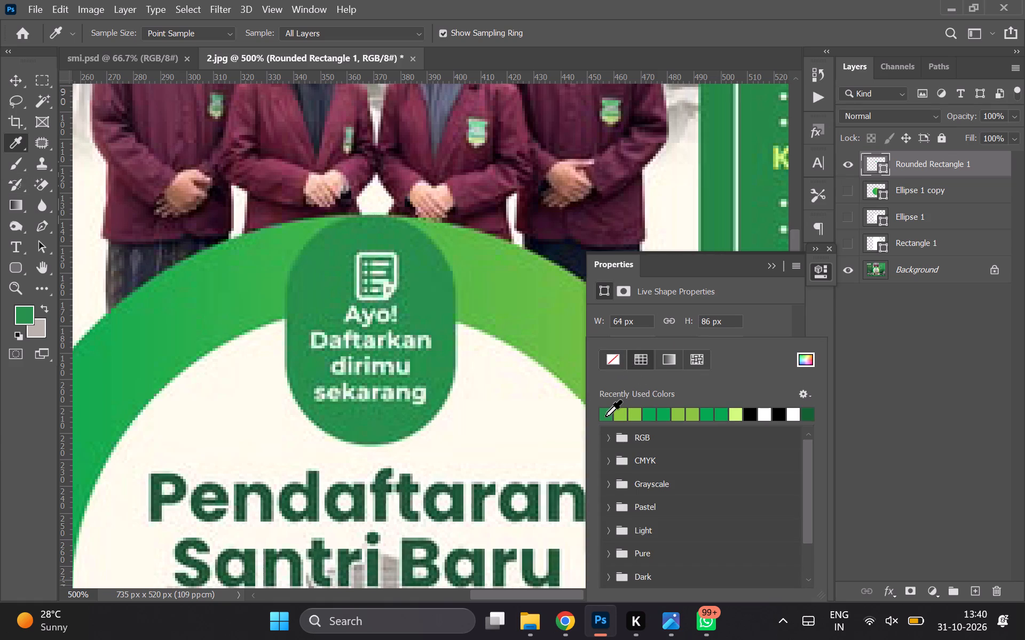
{"action": "left_click", "coordinate": [18, 78]}
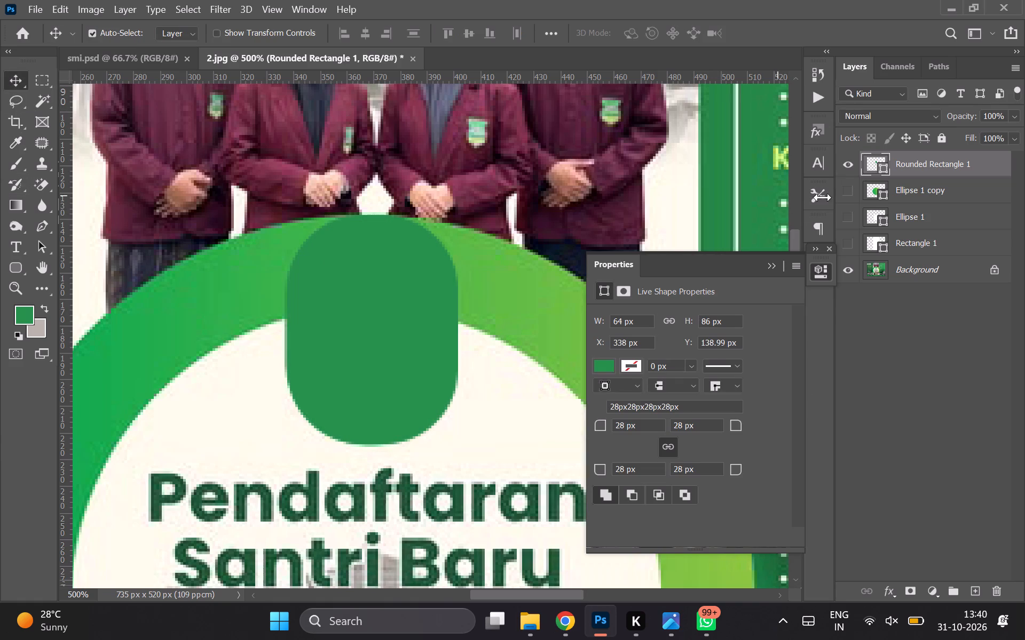
{"action": "left_click", "coordinate": [849, 161]}
{"action": "left_click", "coordinate": [849, 161]}
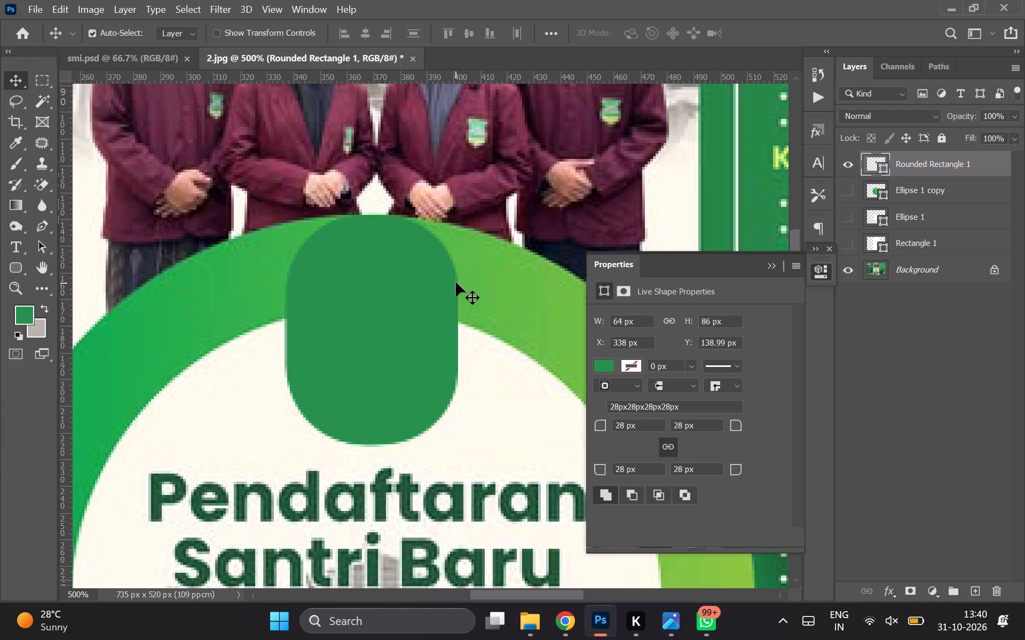
Increase all four corner radii of the rounded rectangle to 32 px and compare it with the reference badge.
{"action": "left_click", "coordinate": [456, 282]}
{"action": "left_click", "coordinate": [420, 281]}
{"action": "left_click_drag", "start_coordinate": [601, 427], "coordinate": [609, 429]}
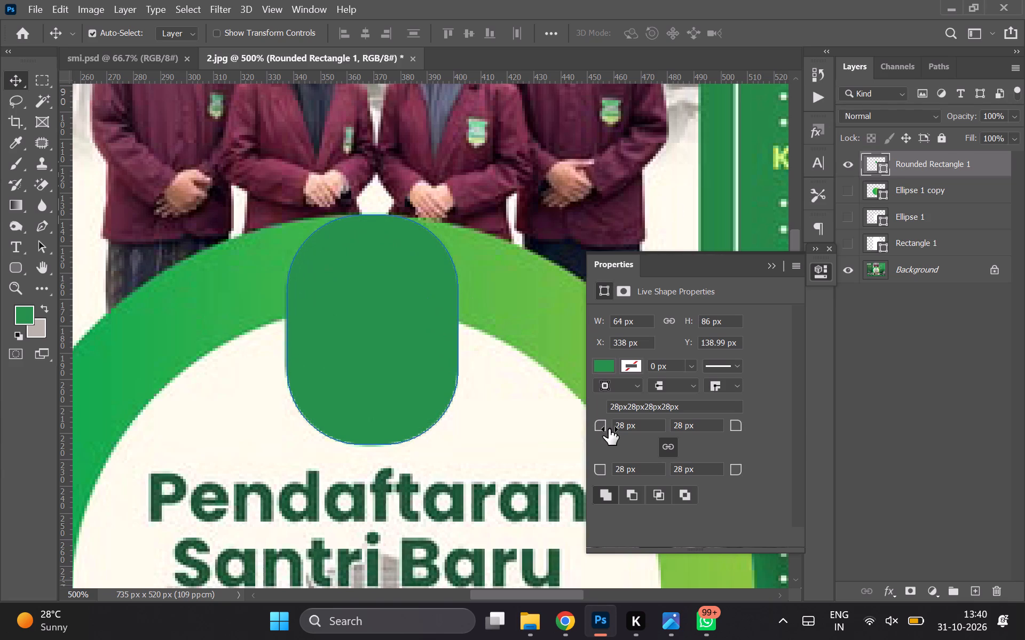
{"action": "left_click_drag", "start_coordinate": [609, 429], "coordinate": [610, 429]}
{"action": "left_click", "coordinate": [849, 152]}
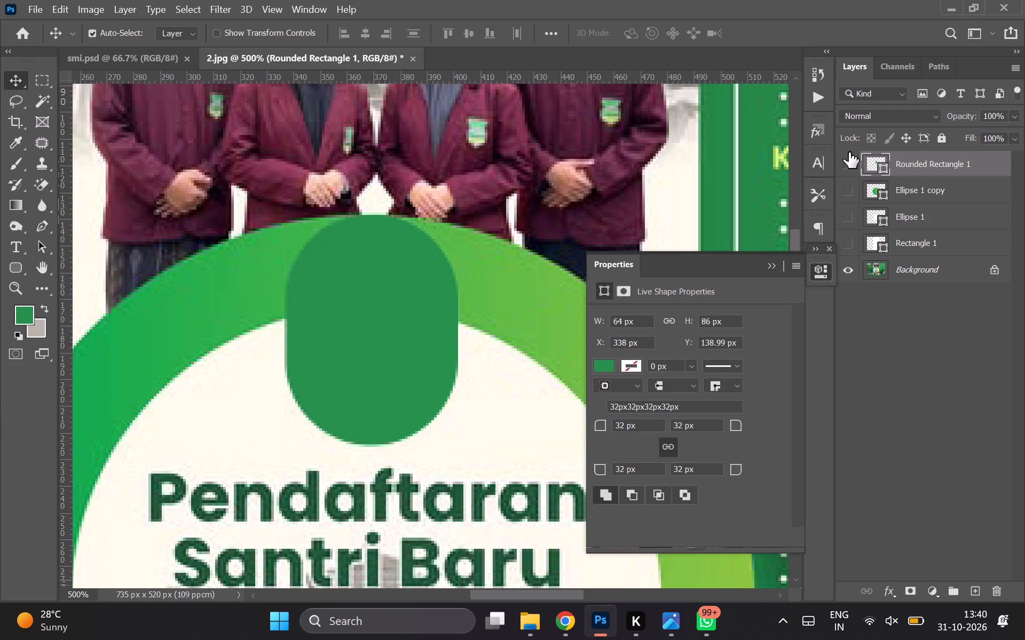
{"action": "left_click", "coordinate": [849, 152]}
Narrow the rounded rectangle to 63 px wide from its right side, keeping it 86 px high, and compare it with the badge.
{"action": "key", "text": "ctrl+t"}
{"action": "key", "text": "ctrl+equal"}
{"action": "key", "text": "ctrl+equal"}
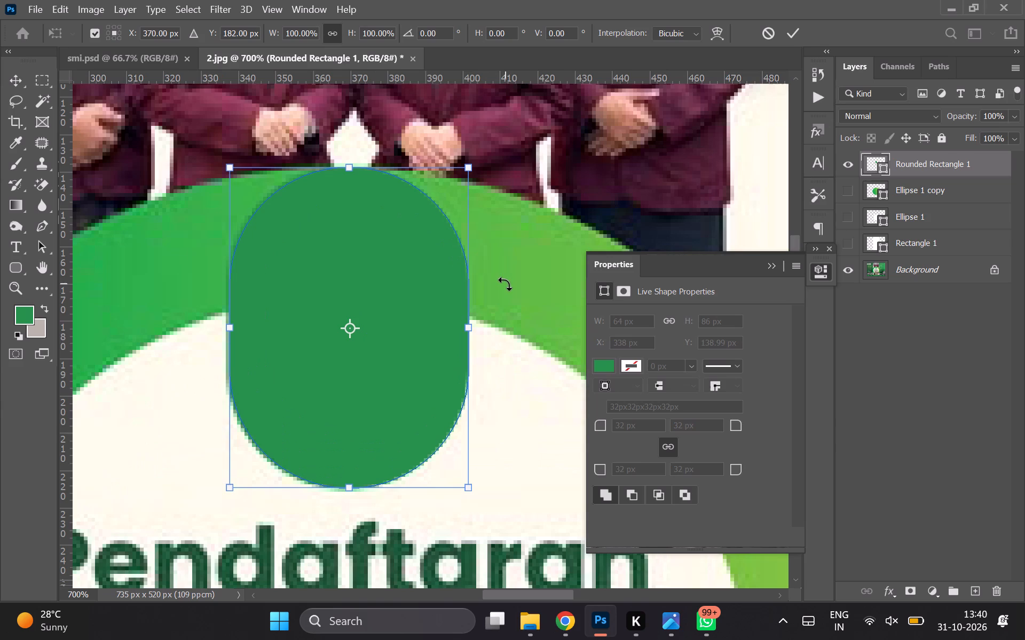
{"action": "left_click", "coordinate": [467, 330], "text": "shift"}
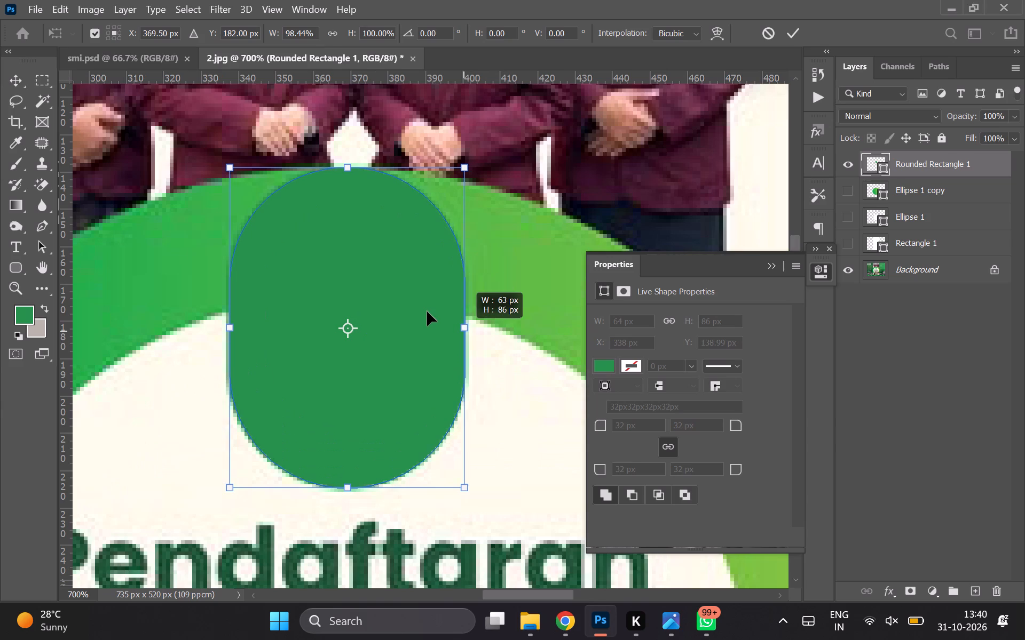
{"action": "double_click", "coordinate": [427, 311]}
{"action": "left_click", "coordinate": [855, 162]}
{"action": "left_click", "coordinate": [855, 162]}
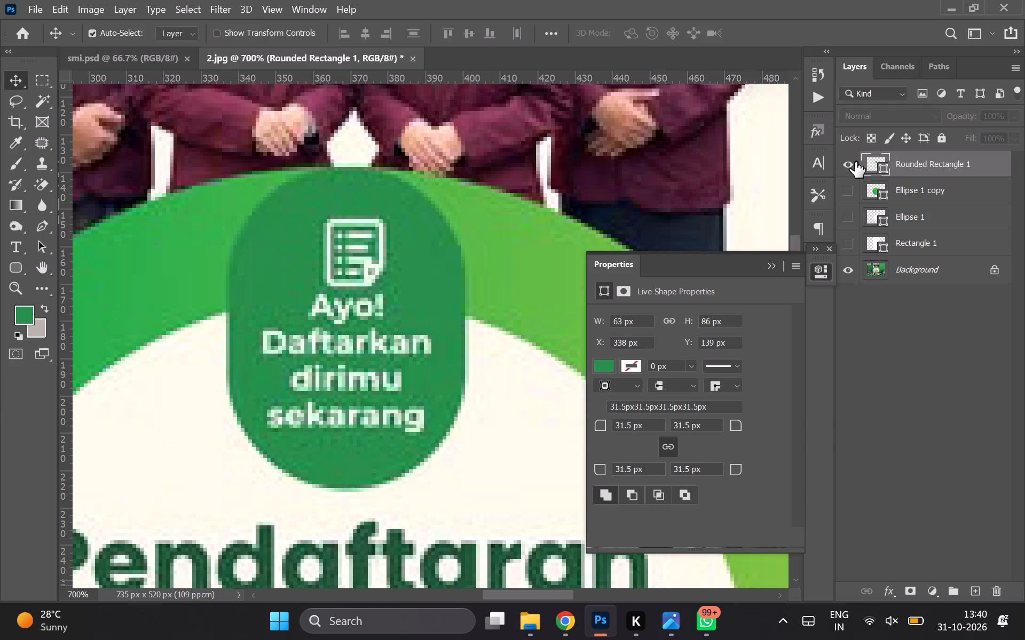
{"action": "key", "text": "ctrl+minus"}
{"action": "key", "text": "ctrl+0"}
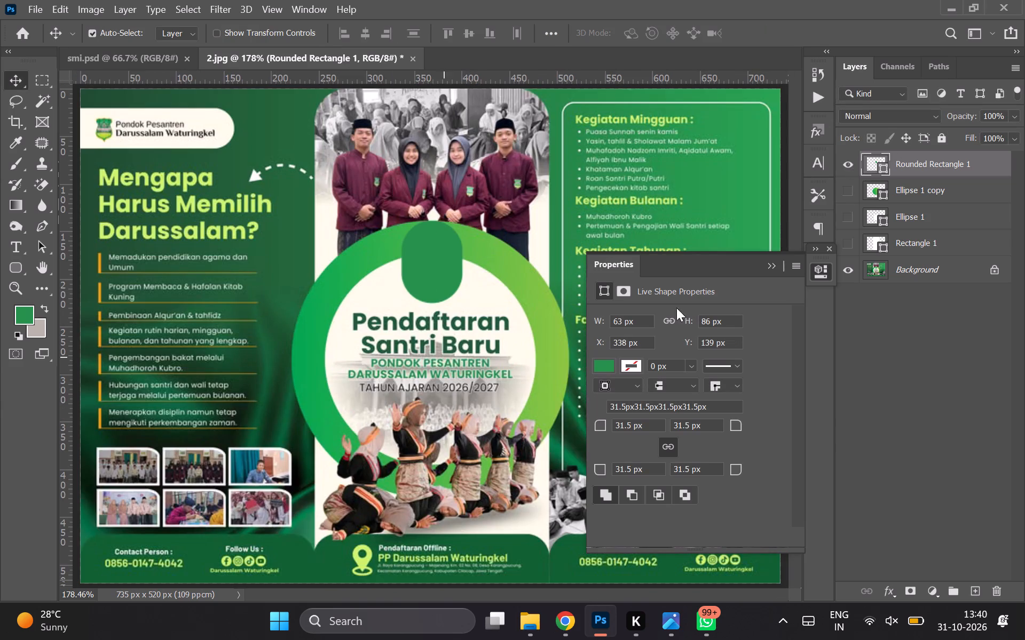
{"action": "left_click", "coordinate": [777, 262]}
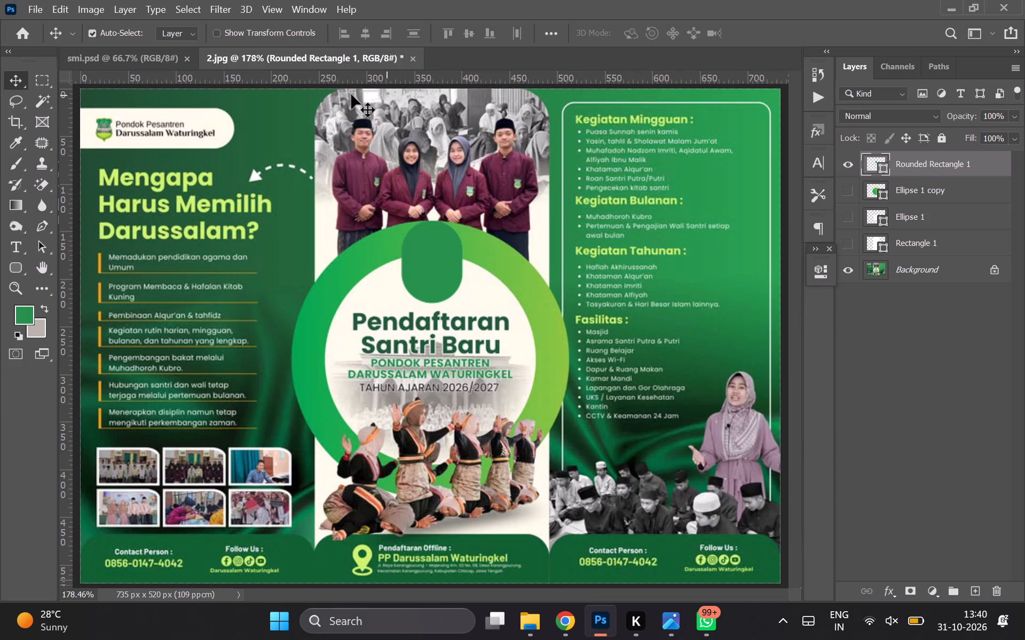
Copy the green outlined frame around Our Key Activities from smi.psd and paste it into 2.jpg.
{"action": "left_click", "coordinate": [138, 62]}
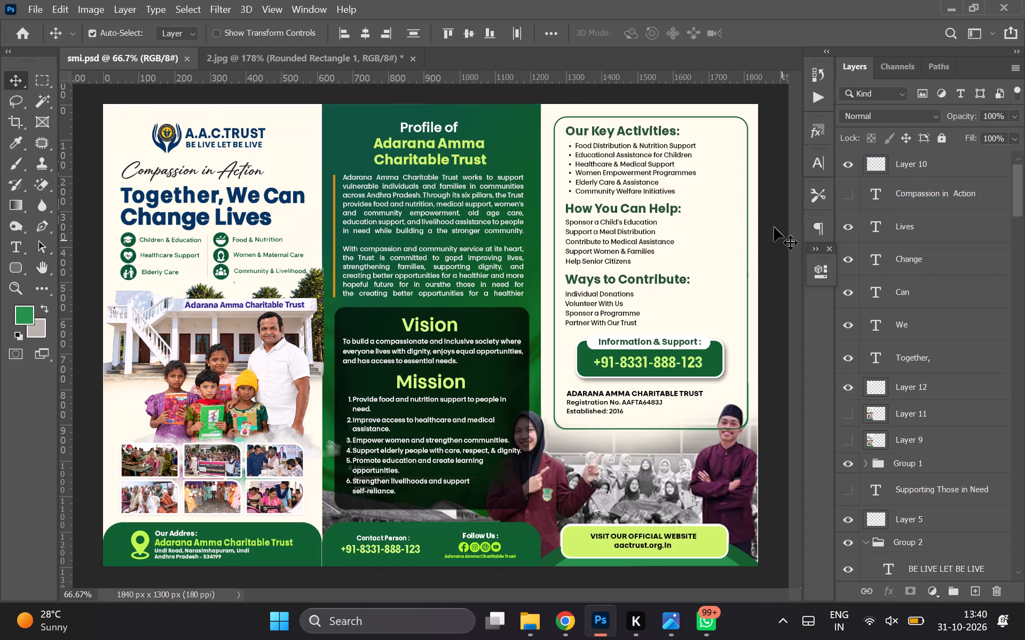
{"action": "left_click", "coordinate": [747, 197]}
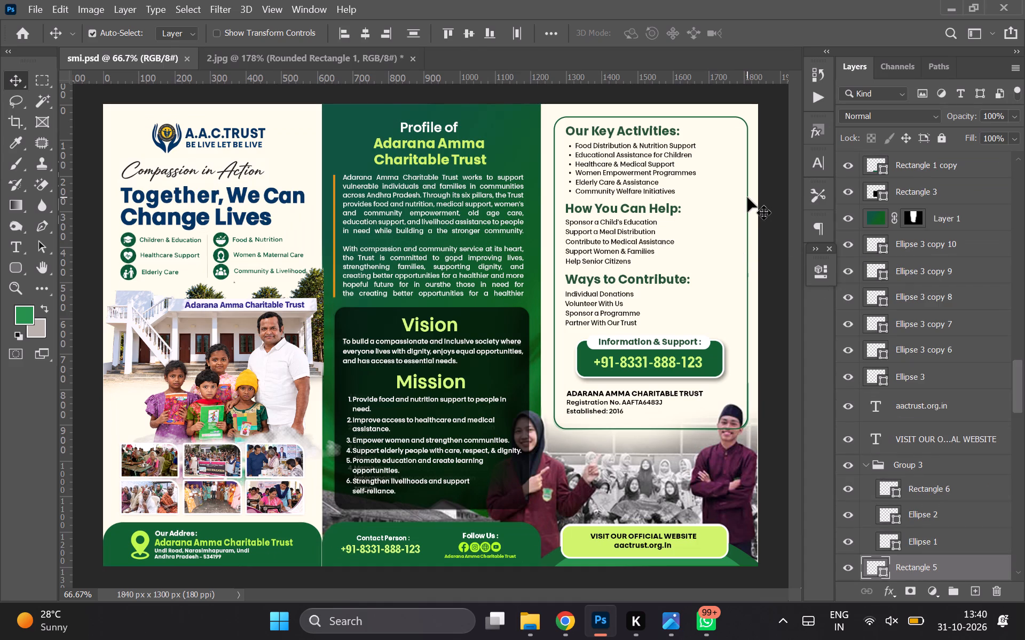
{"action": "key", "text": "ctrl+c"}
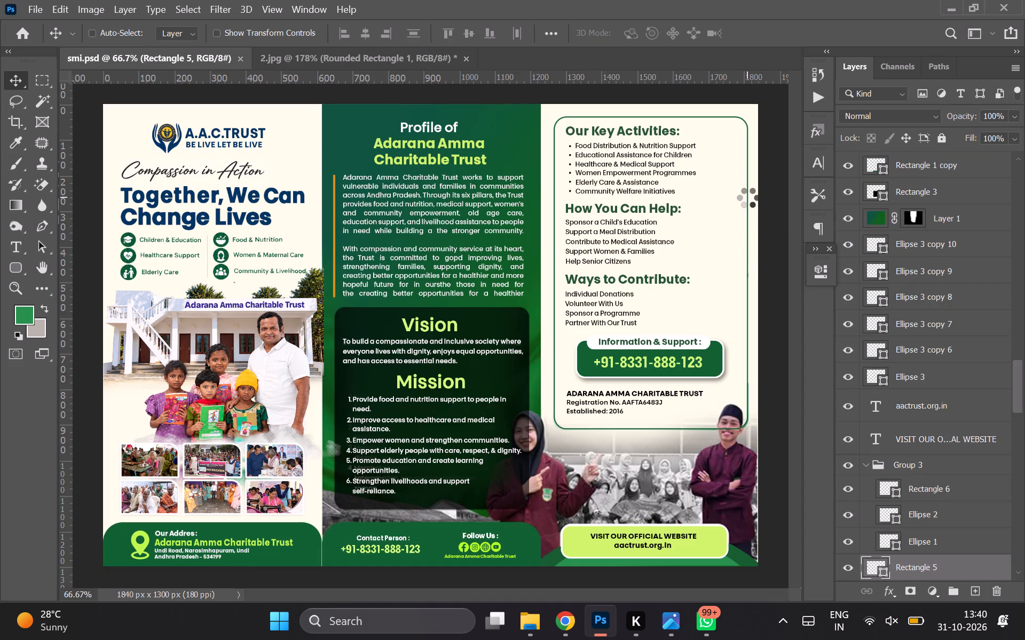
{"action": "left_click", "coordinate": [344, 69]}
{"action": "key", "text": "ctrl+v"}
Scale the pasted frame proportionally to about 36% and move it over the white outline in the brochure's right panel.
{"action": "key", "text": "ctrl+t"}
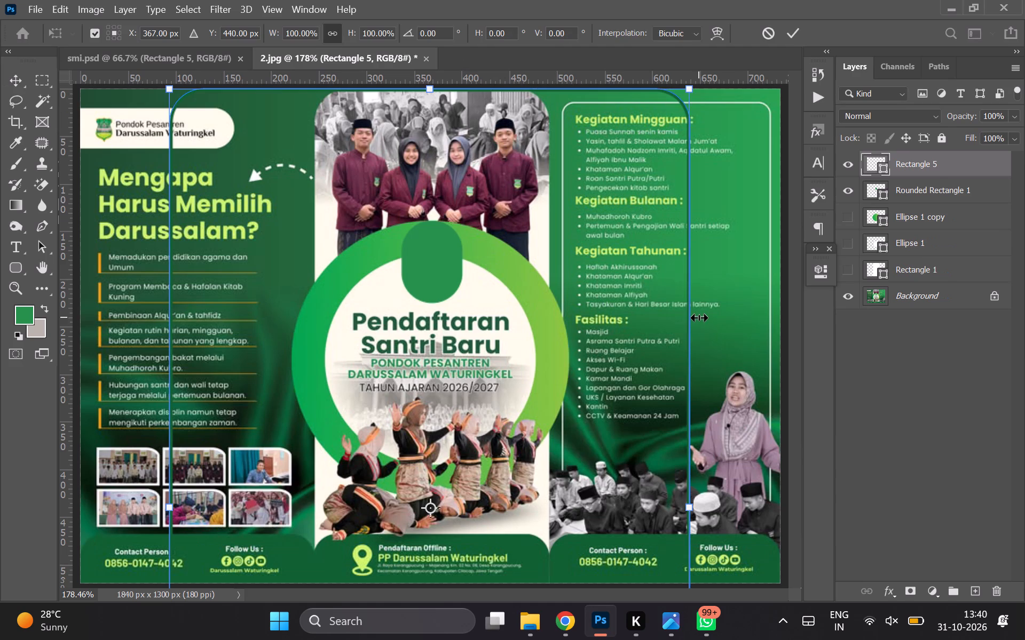
{"action": "left_click_drag", "start_coordinate": [696, 313], "coordinate": [364, 306]}
{"action": "left_click_drag", "start_coordinate": [313, 401], "coordinate": [661, 196], "text": "ctrl"}
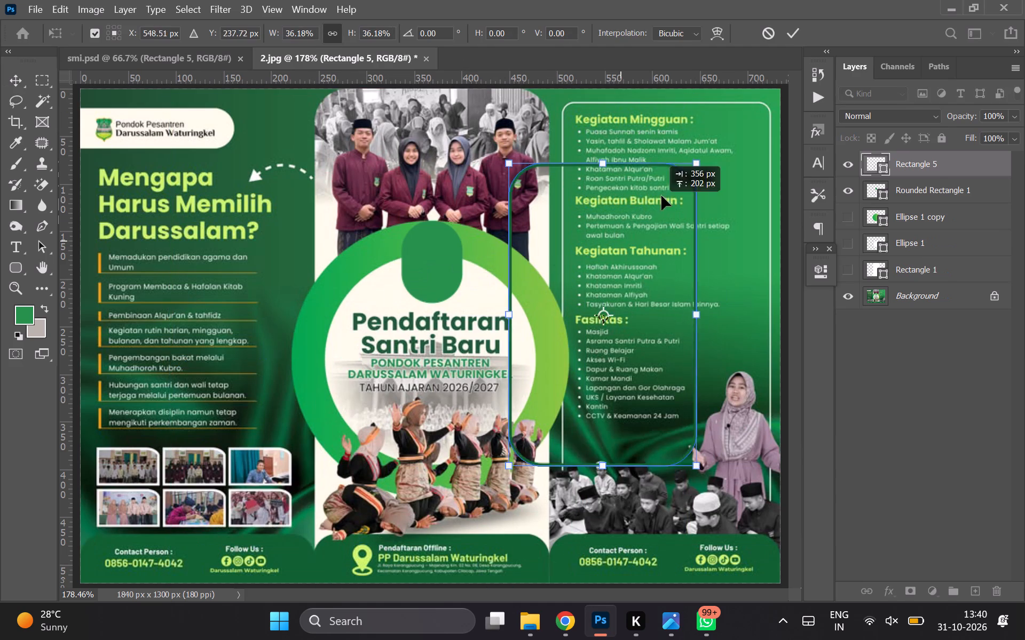
{"action": "left_click_drag", "start_coordinate": [661, 196], "coordinate": [700, 147], "text": "ctrl"}
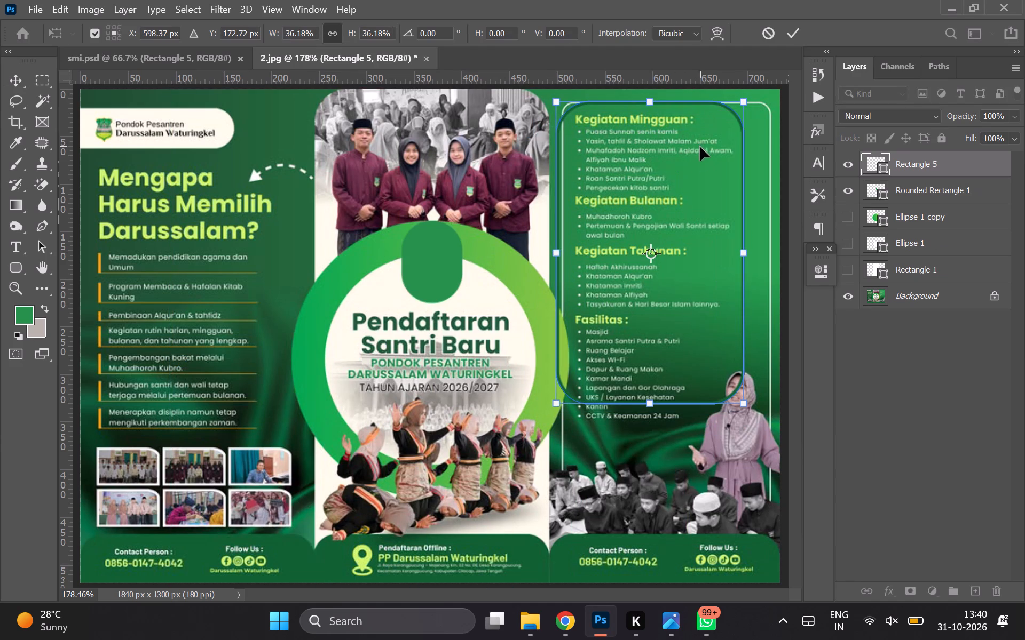
Stretch the frame down to the page bottom and widen it to the right, making it about 224 × 506 px.
{"action": "left_click_drag", "start_coordinate": [653, 407], "coordinate": [659, 583]}
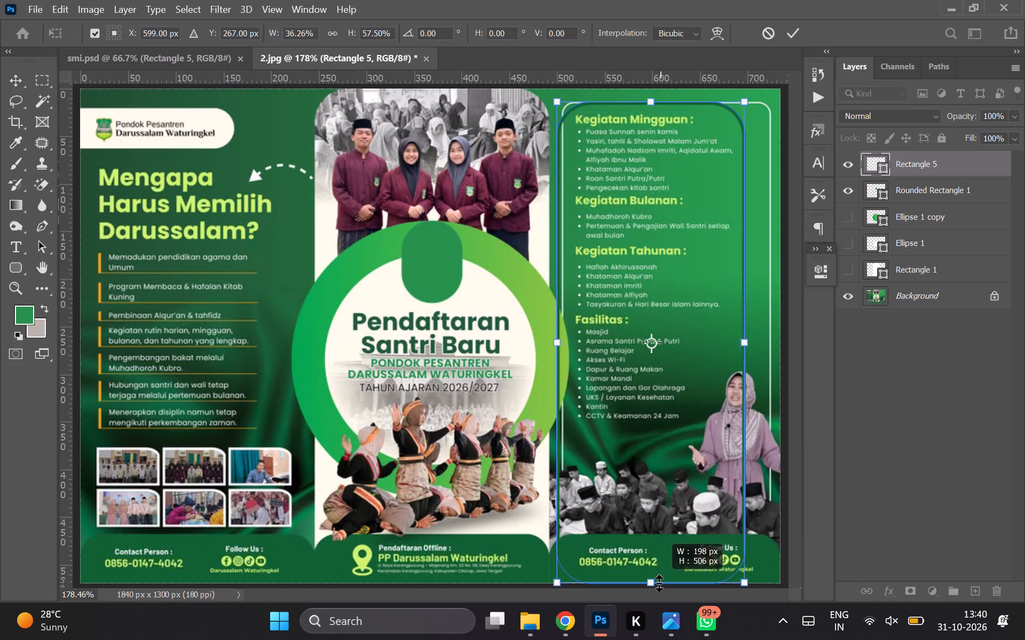
{"action": "left_click_drag", "start_coordinate": [659, 583], "coordinate": [658, 587]}
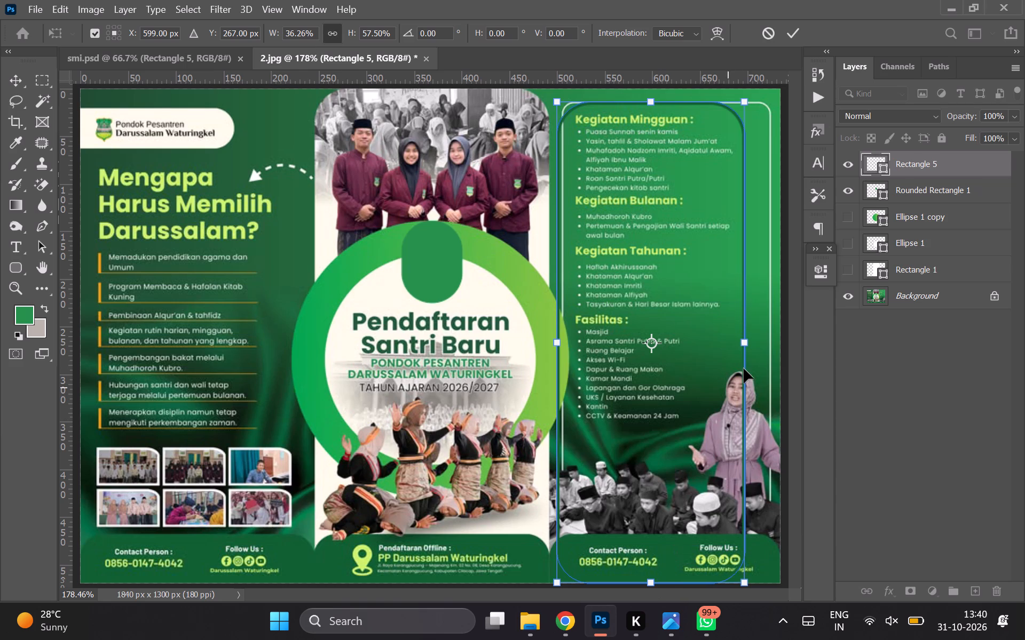
{"action": "left_click_drag", "start_coordinate": [747, 343], "coordinate": [772, 342], "text": "shift"}
{"action": "key", "text": "ctrl+equal"}
{"action": "key", "text": "ctrl+equal"}
{"action": "key", "text": "ctrl+equal"}
{"action": "scroll", "coordinate": [714, 295], "scroll_direction": "right", "scroll_amount": 4}
{"action": "scroll", "coordinate": [714, 295], "scroll_direction": "up", "scroll_amount": 3}
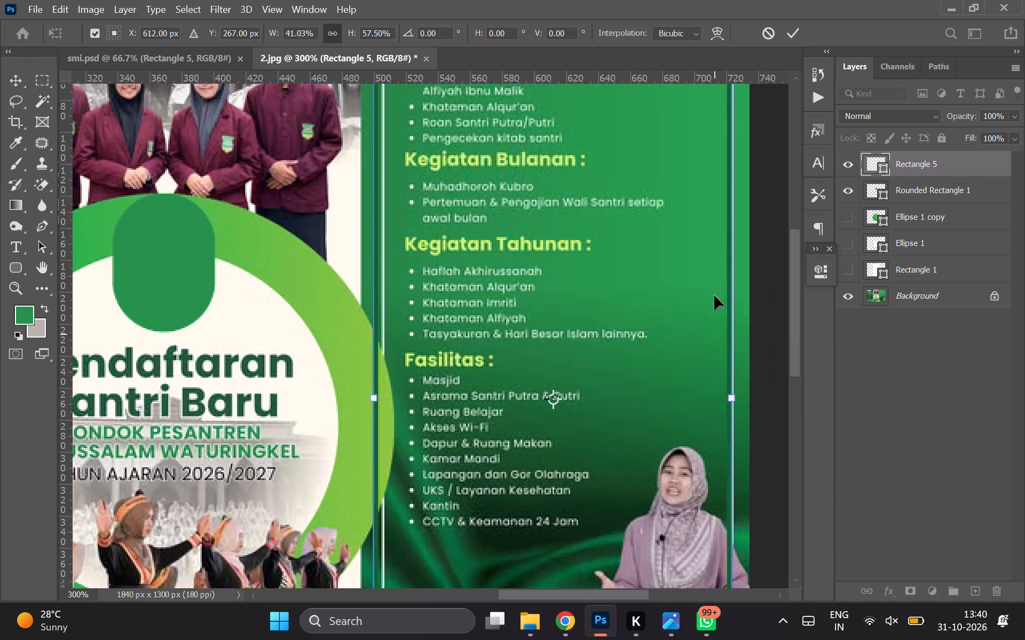
{"action": "scroll", "coordinate": [714, 295], "scroll_direction": "up", "scroll_amount": 1}
{"action": "type", "text": "+++"}
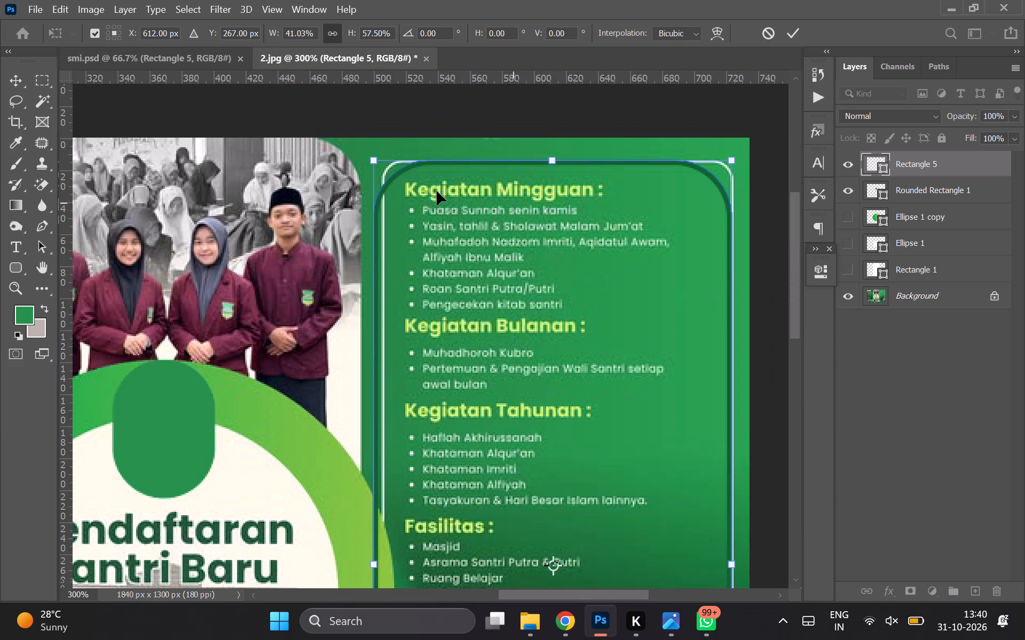
{"action": "double_click", "coordinate": [436, 190]}
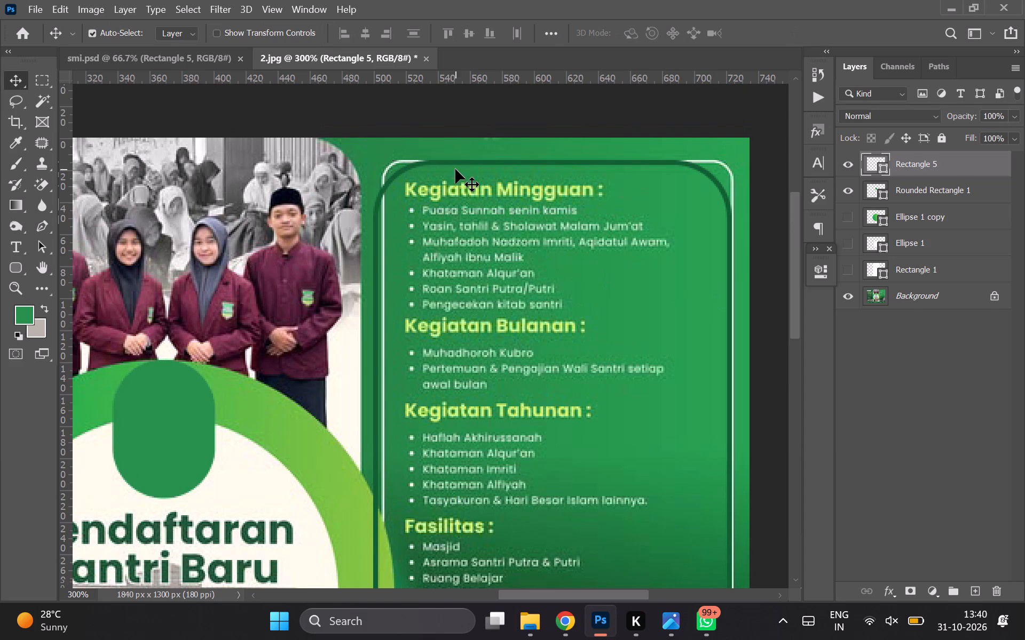
Nudge the frame 6 px right to line up its left side with the reference's white outline.
{"action": "key", "text": "Right"}
{"action": "key", "text": "Right"}
{"action": "key", "text": "Right"}
{"action": "key", "text": "Right"}
{"action": "key", "text": "Right"}
{"action": "key", "text": "Right"}
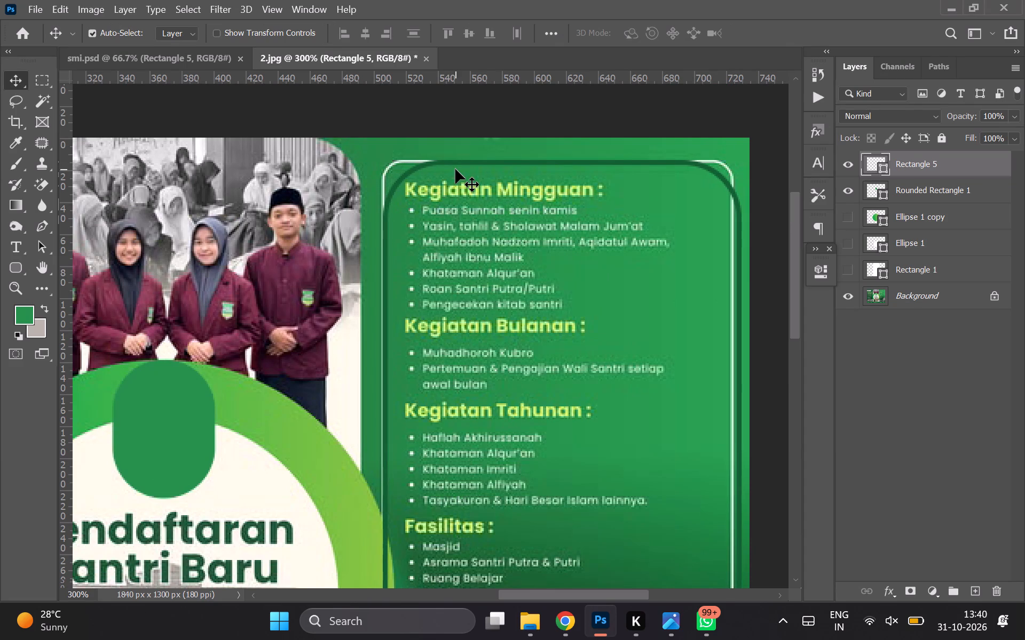
Thin the frame's stroke, trying 3 px first and settling on 2 px.
{"action": "left_click", "coordinate": [813, 281]}
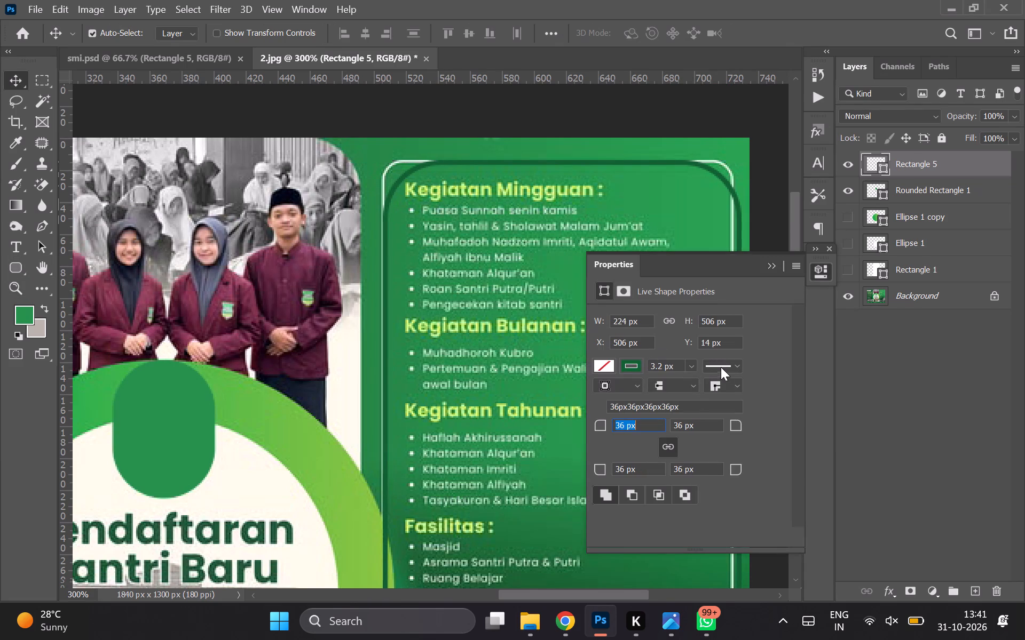
{"action": "left_click", "coordinate": [669, 368]}
{"action": "key", "text": "ctrl+a"}
{"action": "key", "text": "Return"}
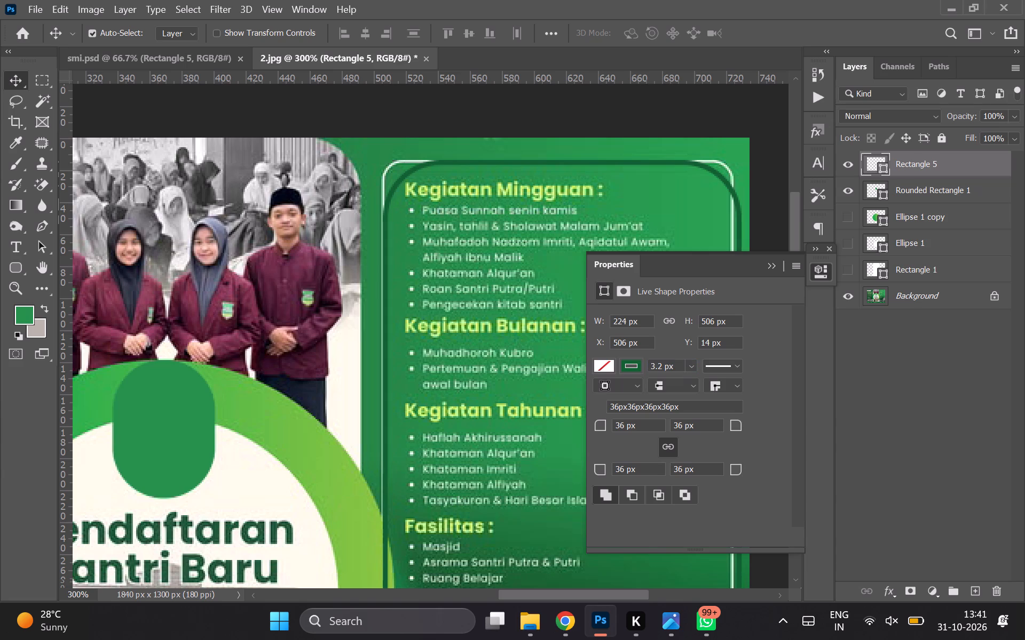
{"action": "left_click", "coordinate": [666, 359]}
{"action": "left_click", "coordinate": [660, 366]}
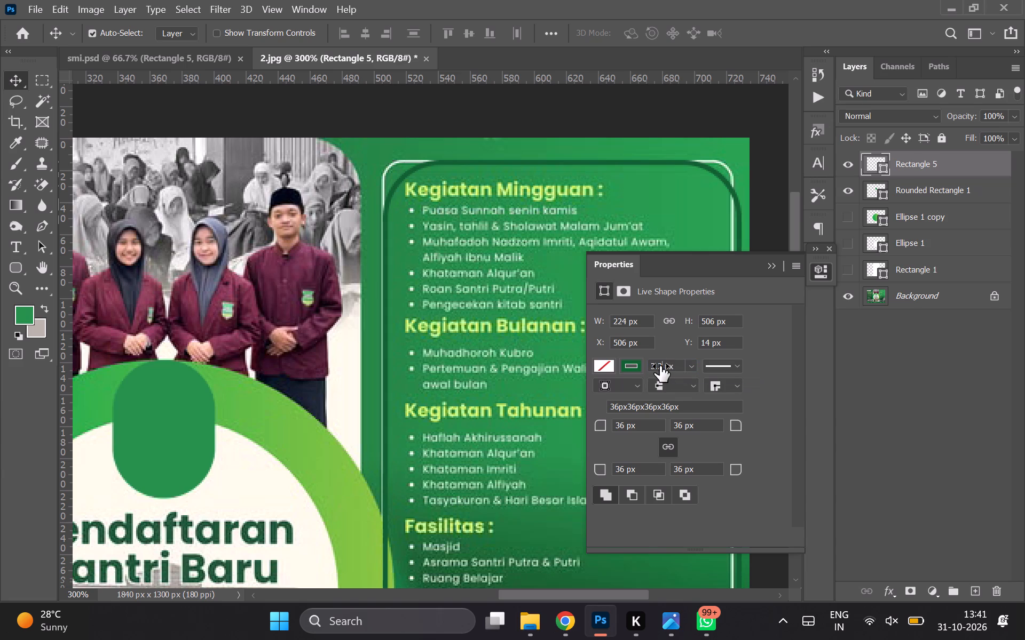
{"action": "key", "text": "ctrl+a"}
{"action": "key", "text": "3"}
{"action": "key", "text": "Return"}
{"action": "left_click", "coordinate": [660, 366]}
{"action": "key", "text": "ctrl+a"}
{"action": "key", "text": "2"}
{"action": "key", "text": "Return"}
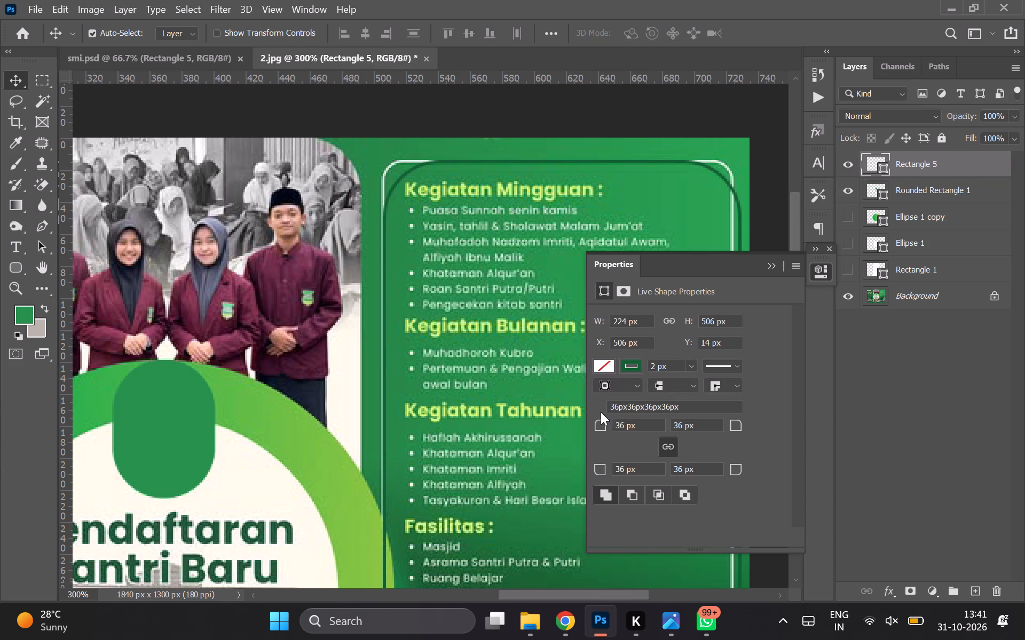
Reduce all four corner radii of the frame to 11 px.
{"action": "left_click", "coordinate": [597, 426]}
{"action": "left_click_drag", "start_coordinate": [598, 428], "coordinate": [581, 428]}
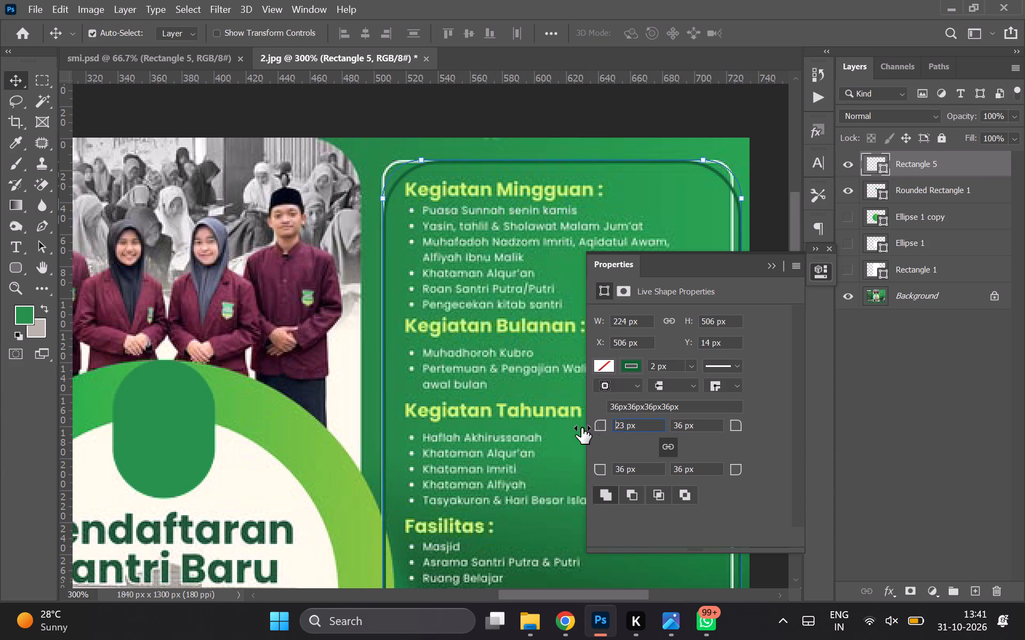
{"action": "left_click_drag", "start_coordinate": [581, 428], "coordinate": [577, 427]}
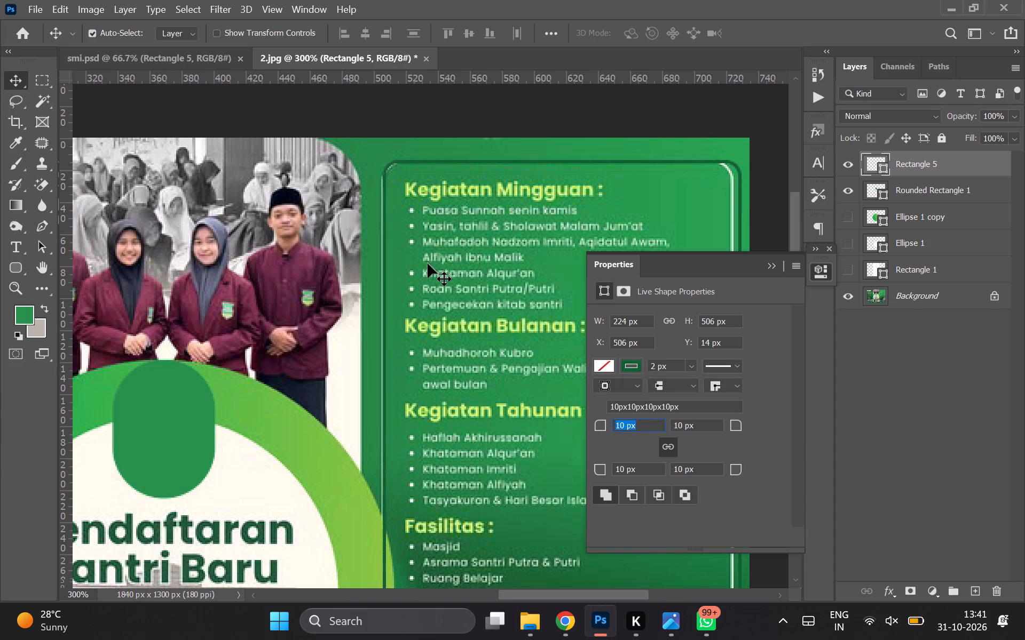
{"action": "type", "text": "11"}
{"action": "key", "text": "Return"}
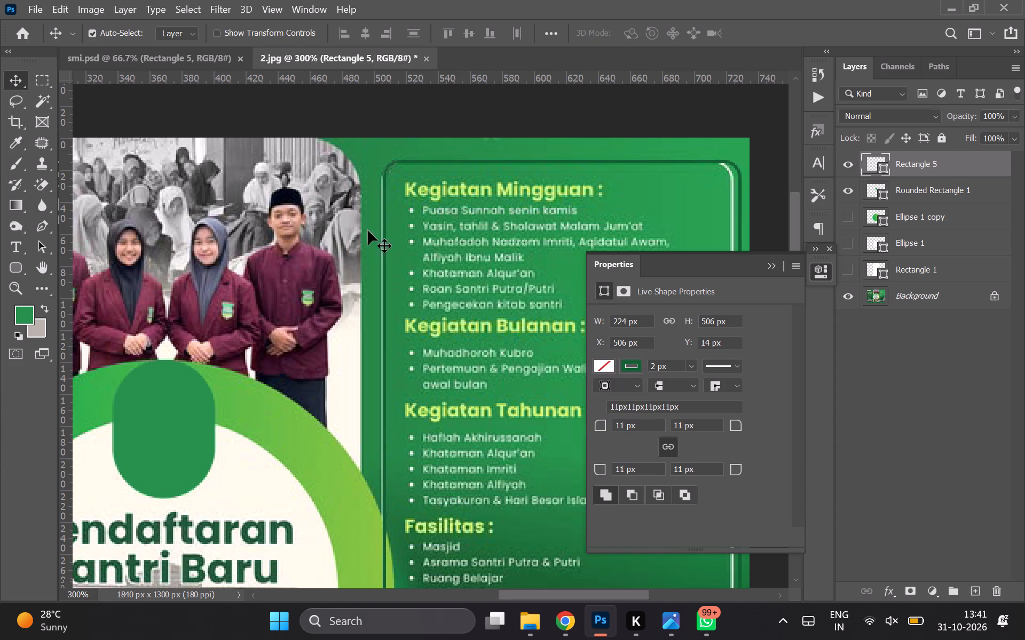
{"action": "left_click", "coordinate": [10, 69]}
Set the frame's width to 220 px and nudge it 1 px left so its sides follow the reference's white outline.
{"action": "left_click", "coordinate": [600, 319]}
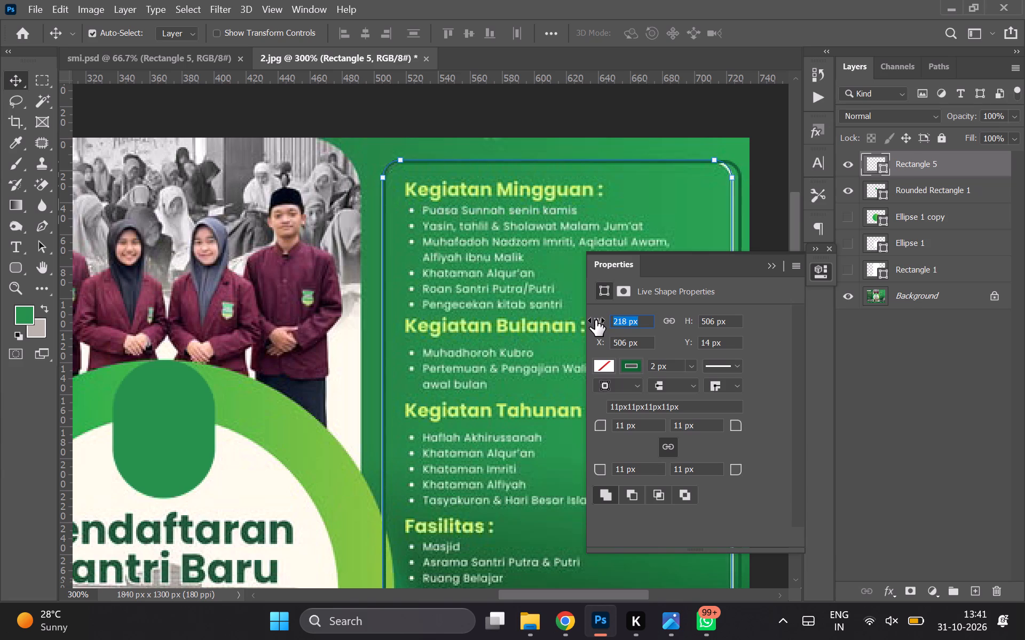
{"action": "scroll", "coordinate": [576, 265], "scroll_direction": "down", "scroll_amount": 1}
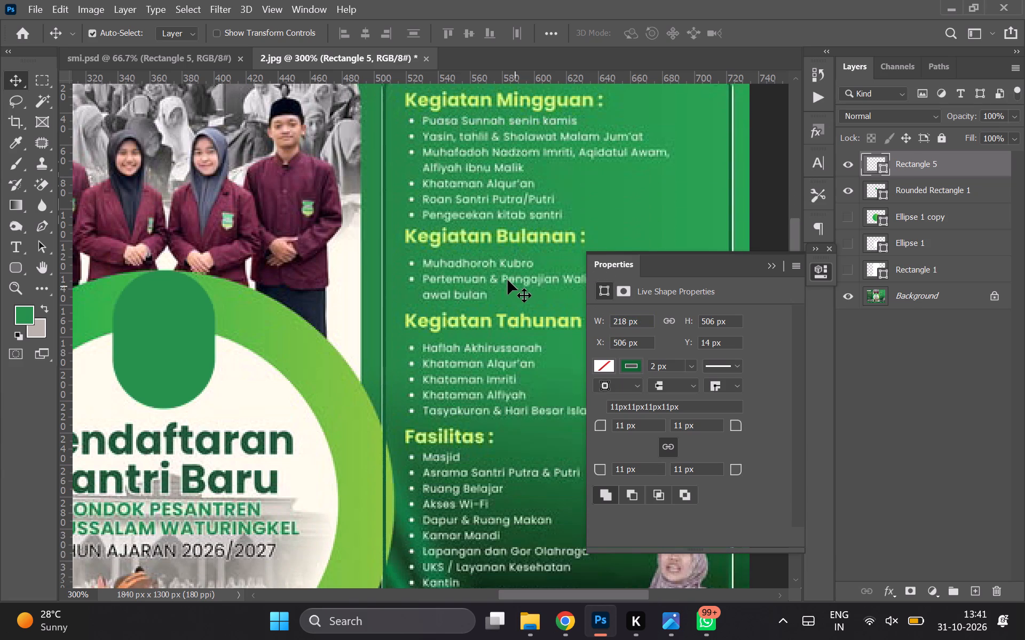
{"action": "key", "text": "Left"}
{"action": "scroll", "coordinate": [508, 280], "scroll_direction": "up", "scroll_amount": 1}
{"action": "left_click", "coordinate": [601, 324]}
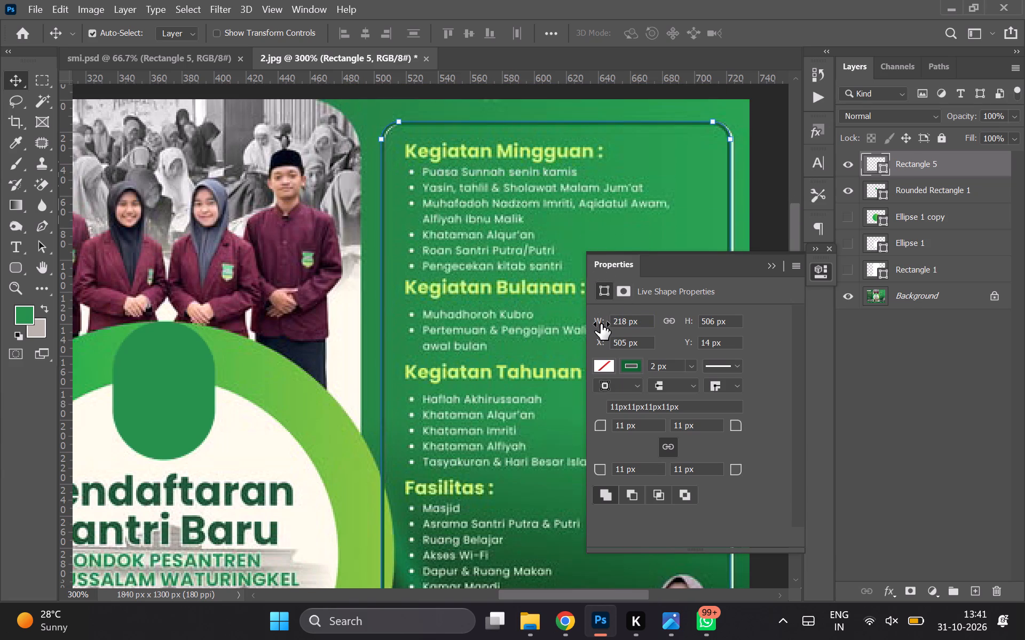
{"action": "scroll", "coordinate": [514, 311], "scroll_direction": "down", "scroll_amount": 1}
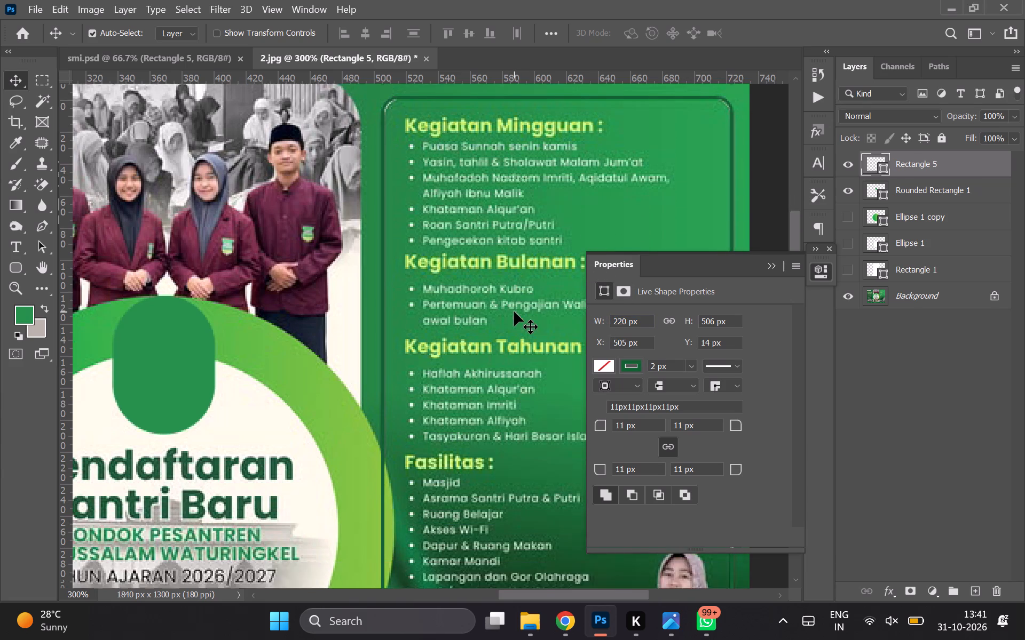
{"action": "scroll", "coordinate": [514, 311], "scroll_direction": "down", "scroll_amount": 1}
Set all four corner radii of the frame to 12 px and check its edges against the reference.
{"action": "left_click", "coordinate": [634, 426]}
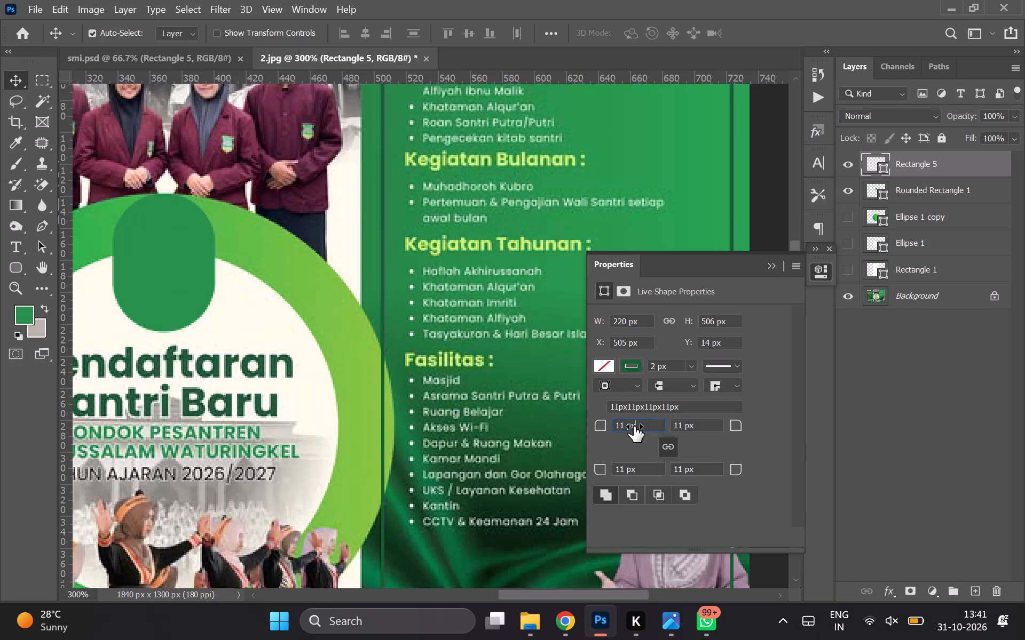
{"action": "key", "text": "ctrl+a"}
{"action": "type", "text": "12"}
{"action": "key", "text": "Return"}
{"action": "scroll", "coordinate": [634, 426], "scroll_direction": "up", "scroll_amount": 2}
{"action": "scroll", "coordinate": [547, 300], "scroll_direction": "up", "scroll_amount": 1}
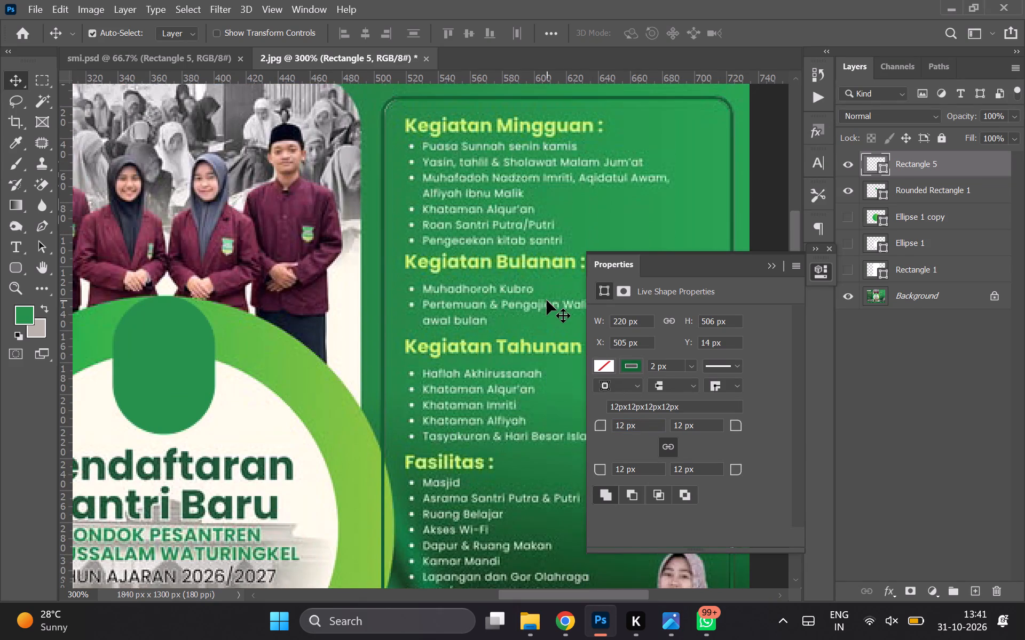
{"action": "scroll", "coordinate": [547, 300], "scroll_direction": "up", "scroll_amount": 1}
{"action": "scroll", "coordinate": [547, 300], "scroll_direction": "down", "scroll_amount": 5}
{"action": "scroll", "coordinate": [547, 300], "scroll_direction": "up", "scroll_amount": 3}
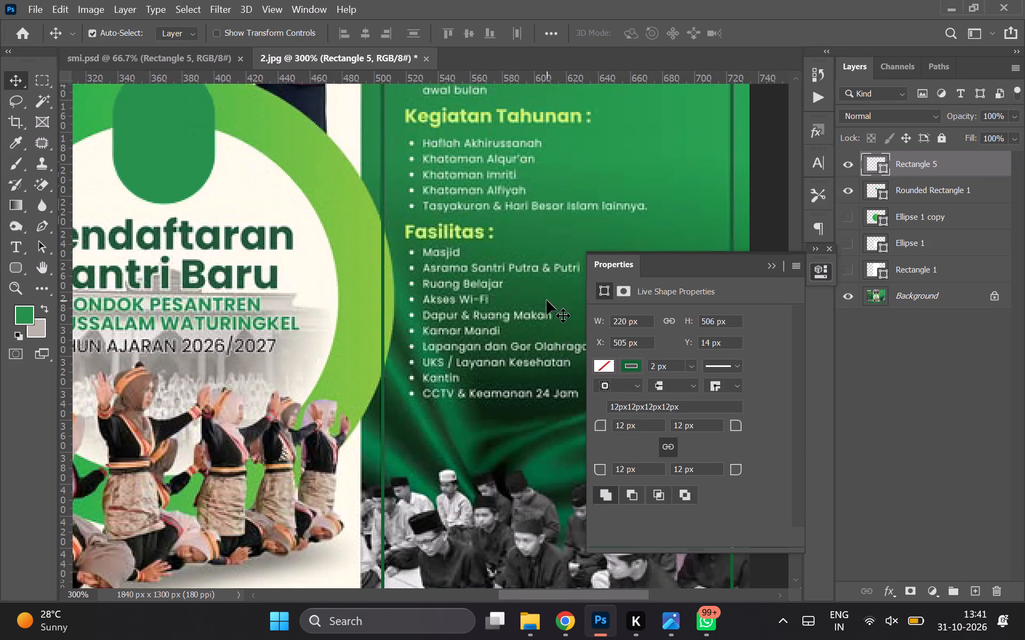
{"action": "scroll", "coordinate": [547, 300], "scroll_direction": "up", "scroll_amount": 2}
Change the frame's stroke colour to white and compare it with the reference outline beneath.
{"action": "left_click", "coordinate": [629, 365]}
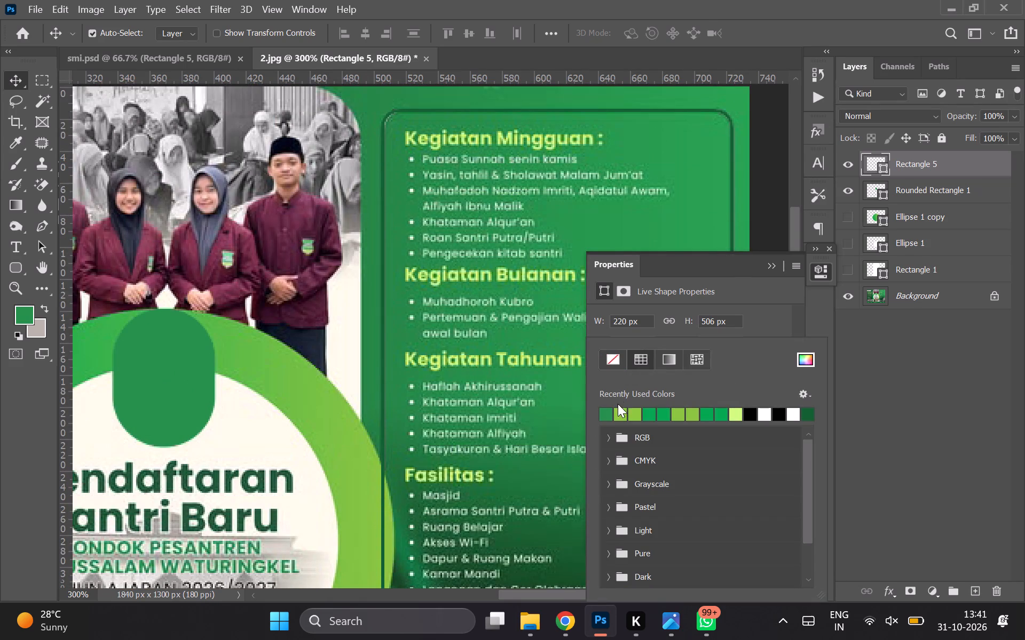
{"action": "left_click", "coordinate": [792, 413]}
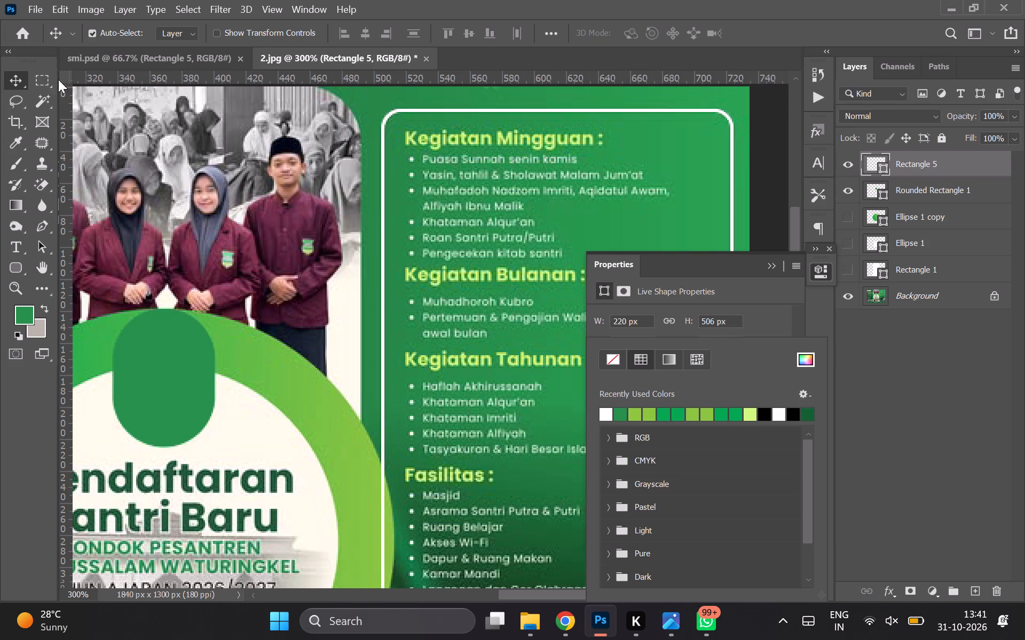
{"action": "left_click", "coordinate": [834, 163]}
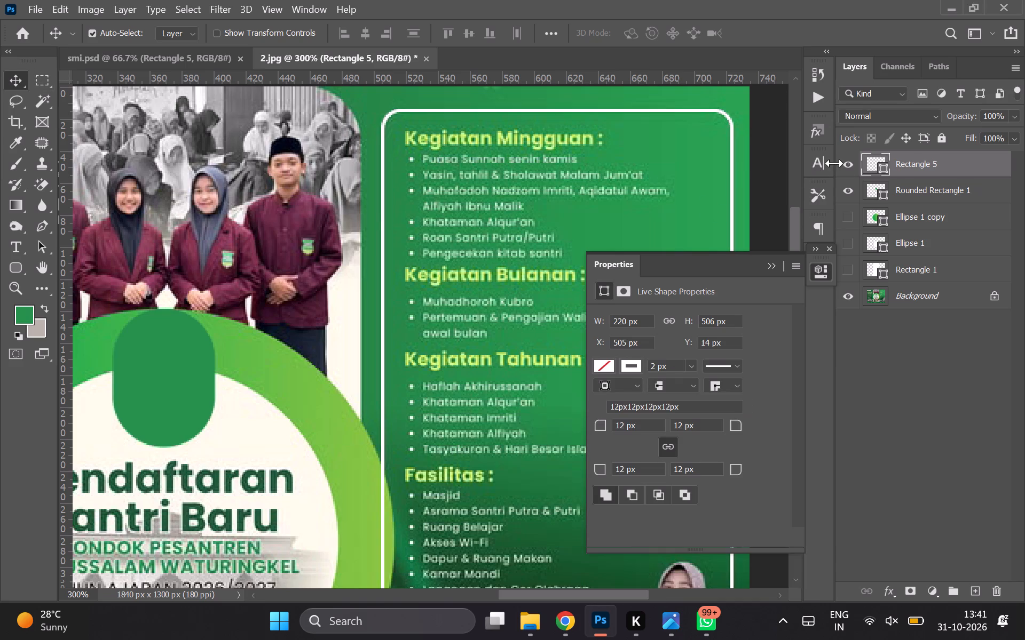
{"action": "left_click", "coordinate": [842, 163]}
{"action": "left_click", "coordinate": [842, 163]}
Thin the frame's white stroke, trying 1.8 px first and settling on 1.7 px, and compare it with the reference.
{"action": "left_click", "coordinate": [660, 366]}
{"action": "key", "text": "ctrl+a"}
{"action": "type", "text": "1.8"}
{"action": "left_click", "coordinate": [851, 163]}
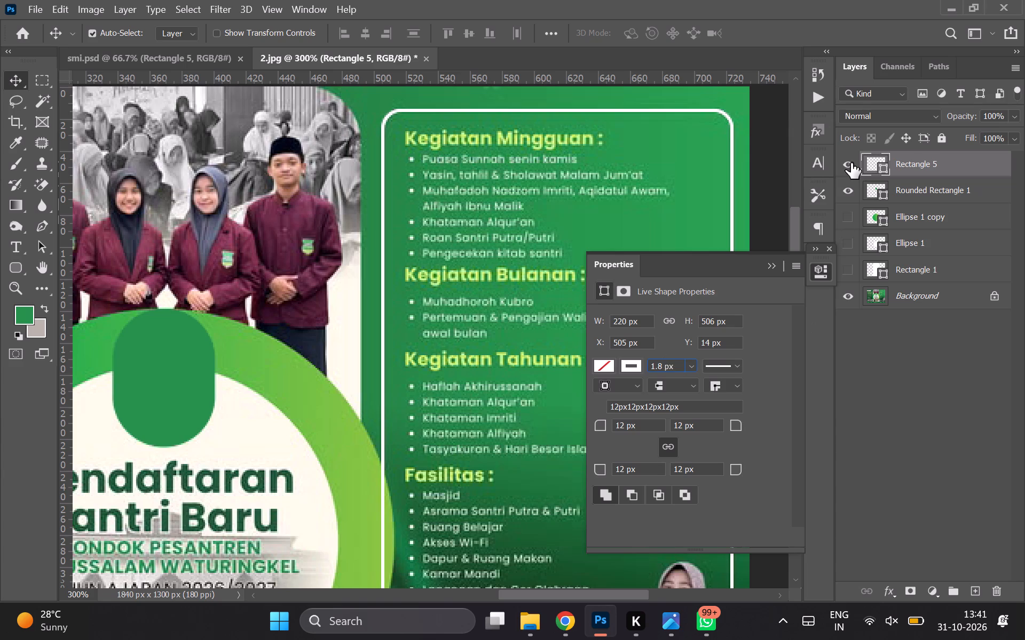
{"action": "left_click", "coordinate": [851, 163]}
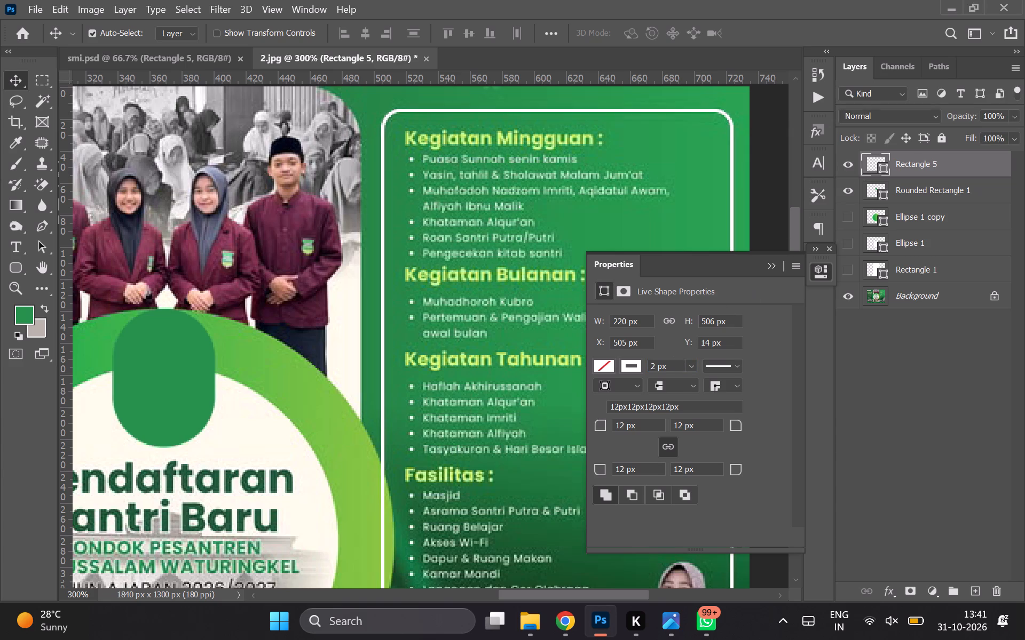
{"action": "left_click", "coordinate": [666, 370]}
{"action": "key", "text": "ctrl+a"}
{"action": "type", "text": "1.7"}
{"action": "key", "text": "Return"}
{"action": "left_click", "coordinate": [664, 341]}
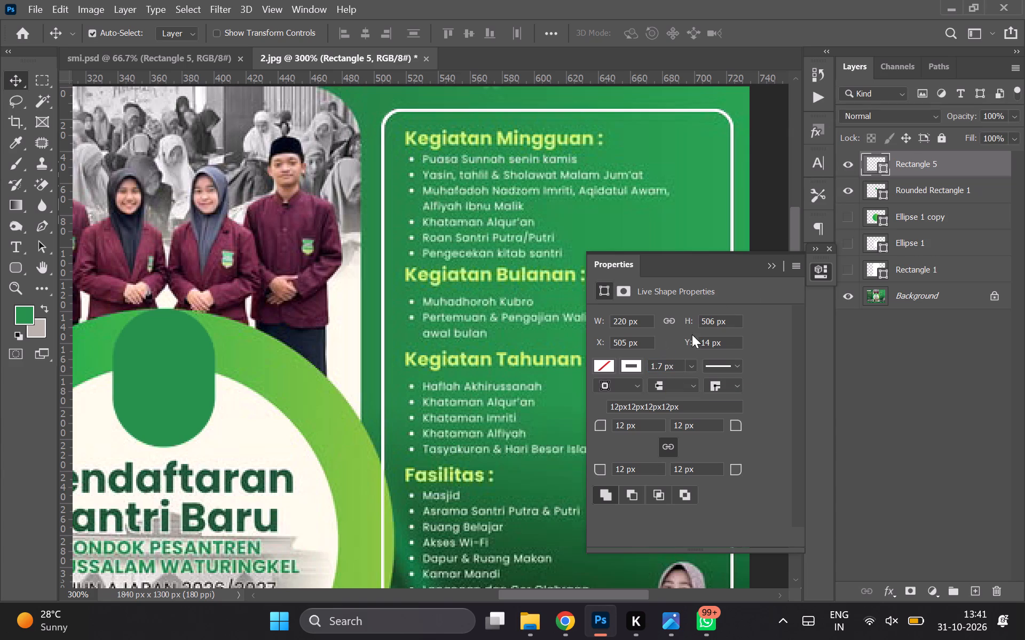
{"action": "left_click", "coordinate": [850, 164]}
{"action": "left_click", "coordinate": [850, 164]}
{"action": "key", "text": "v"}
{"action": "scroll", "coordinate": [458, 215], "scroll_direction": "down", "scroll_amount": 3}
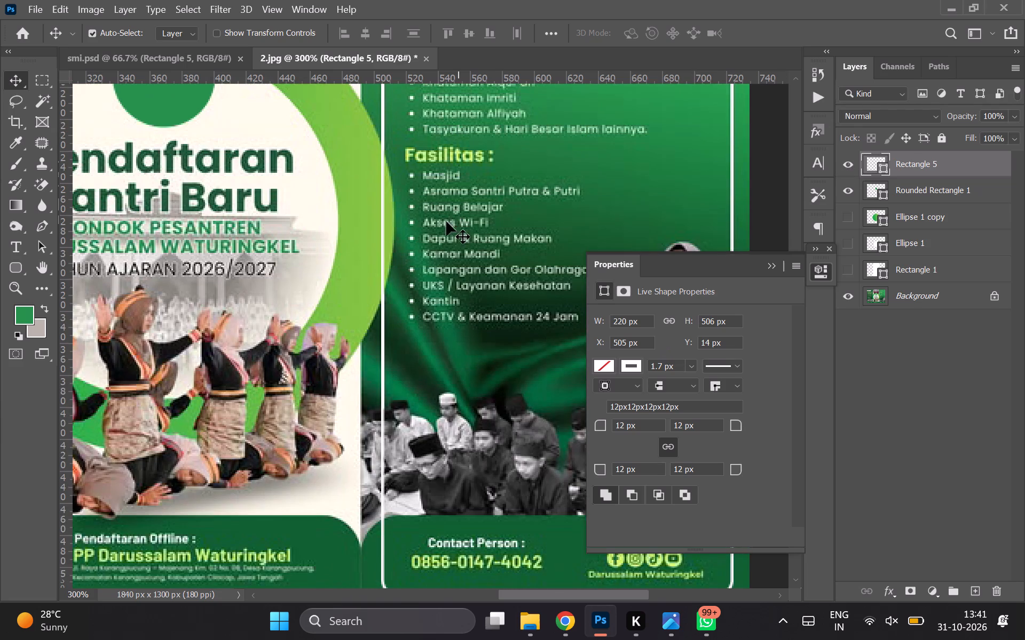
{"action": "scroll", "coordinate": [423, 247], "scroll_direction": "up", "scroll_amount": 1}
Move the frame's layer below Ellipse 1 copy in the layer stack and fit the whole page in view.
{"action": "left_click_drag", "start_coordinate": [901, 167], "coordinate": [901, 211]}
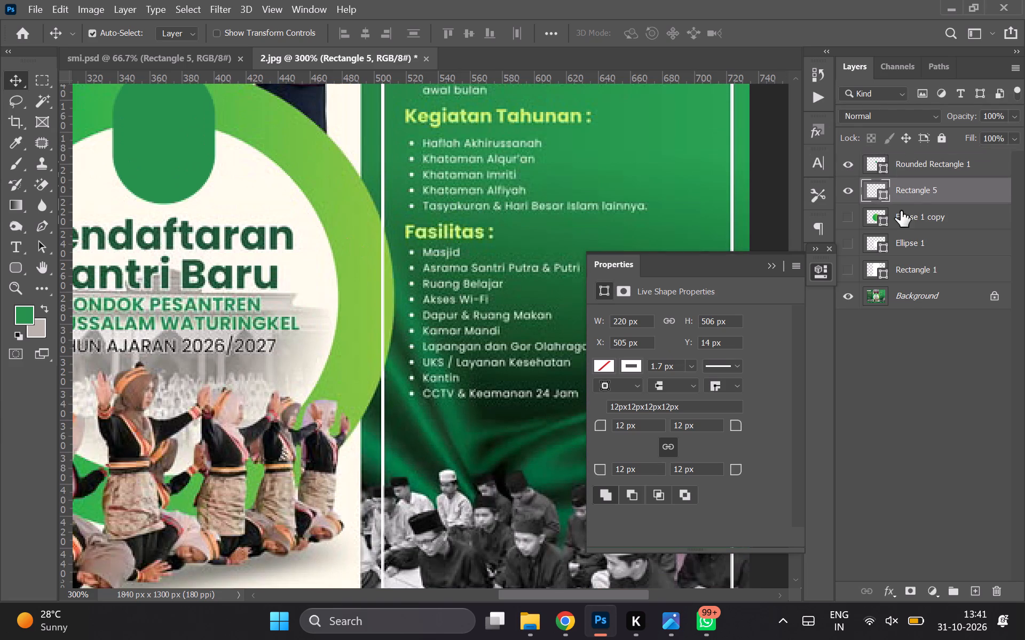
{"action": "left_click_drag", "start_coordinate": [914, 182], "coordinate": [913, 219]}
{"action": "left_click", "coordinate": [850, 191]}
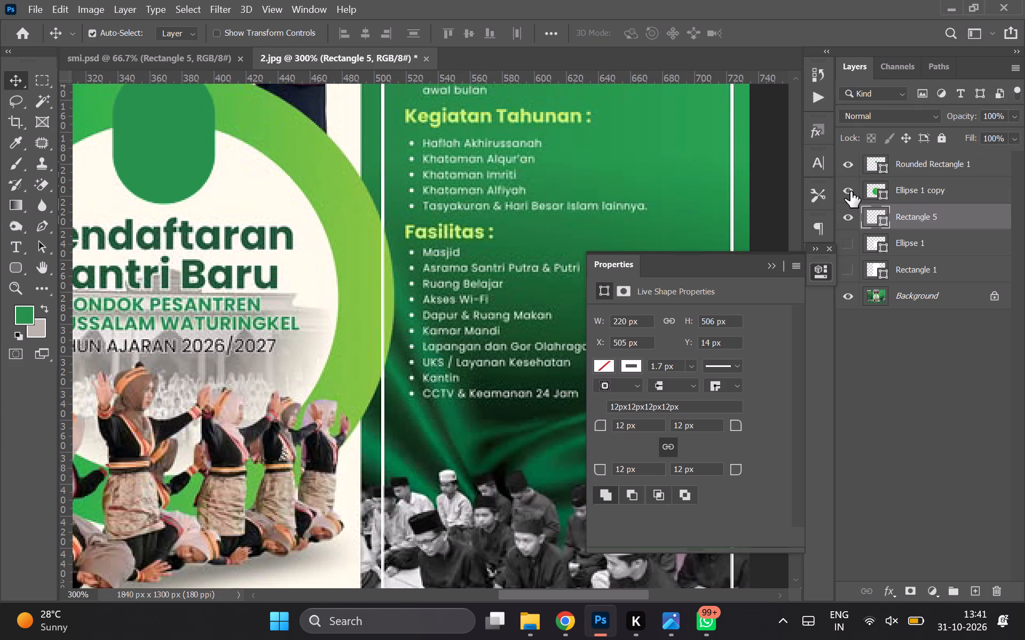
{"action": "left_click", "coordinate": [850, 191]}
{"action": "scroll", "coordinate": [461, 169], "scroll_direction": "up", "scroll_amount": 6}
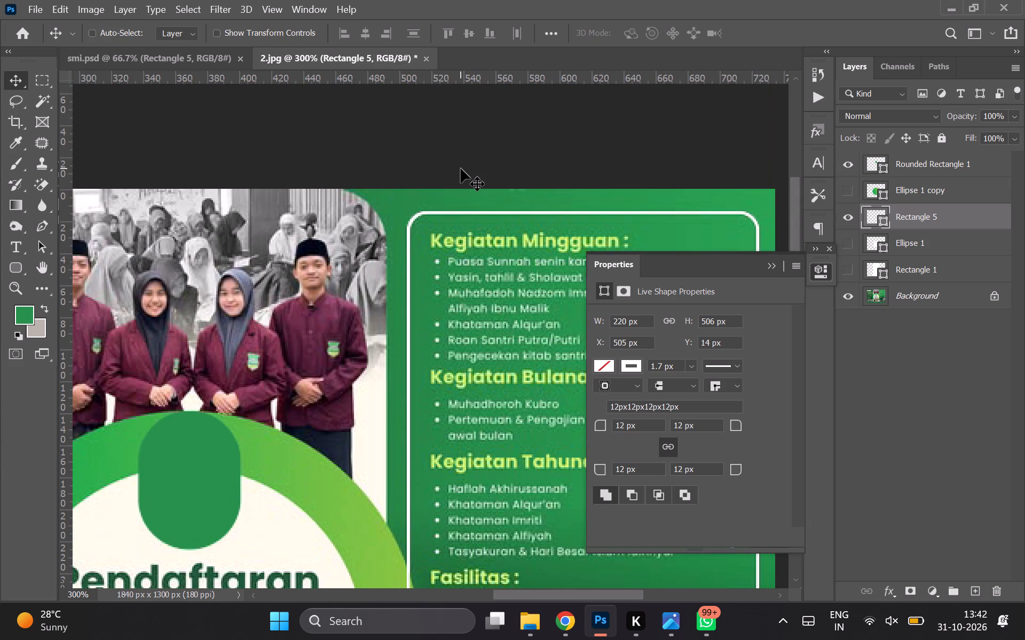
{"action": "key", "text": "ctrl+0"}
{"action": "left_click", "coordinate": [776, 270]}
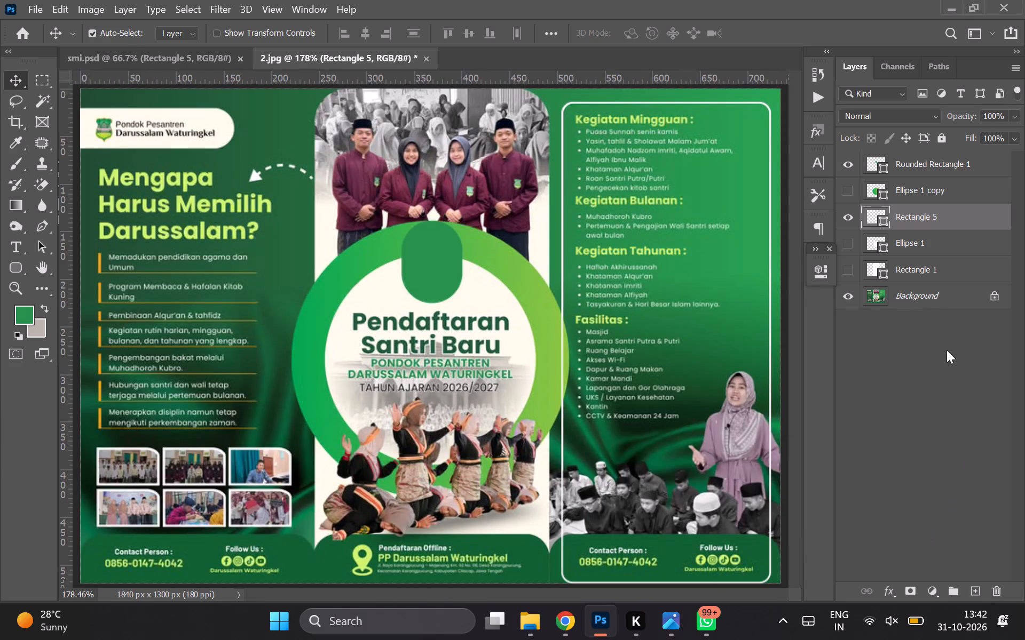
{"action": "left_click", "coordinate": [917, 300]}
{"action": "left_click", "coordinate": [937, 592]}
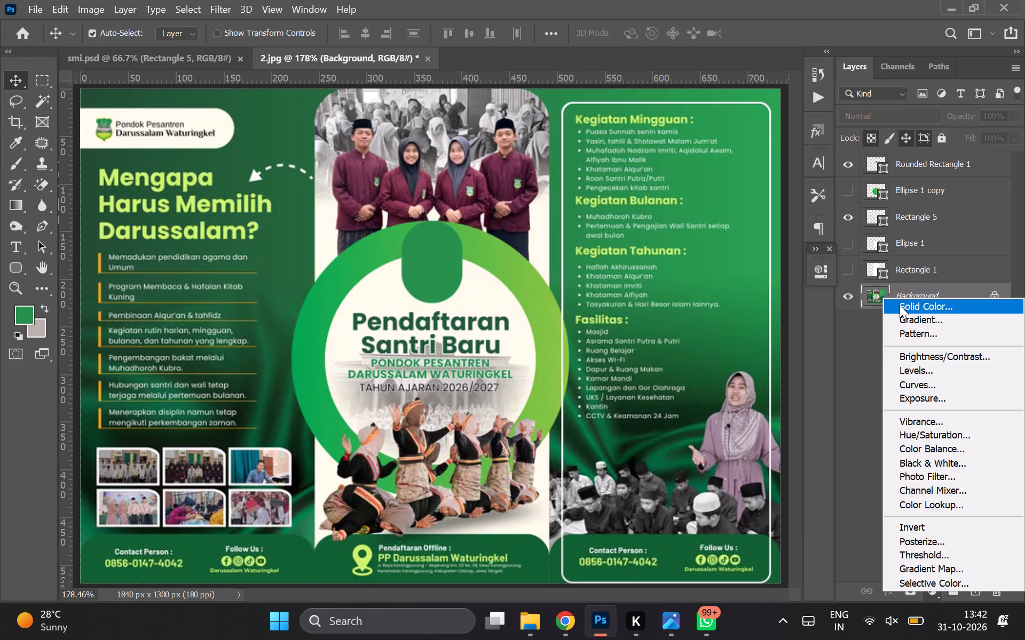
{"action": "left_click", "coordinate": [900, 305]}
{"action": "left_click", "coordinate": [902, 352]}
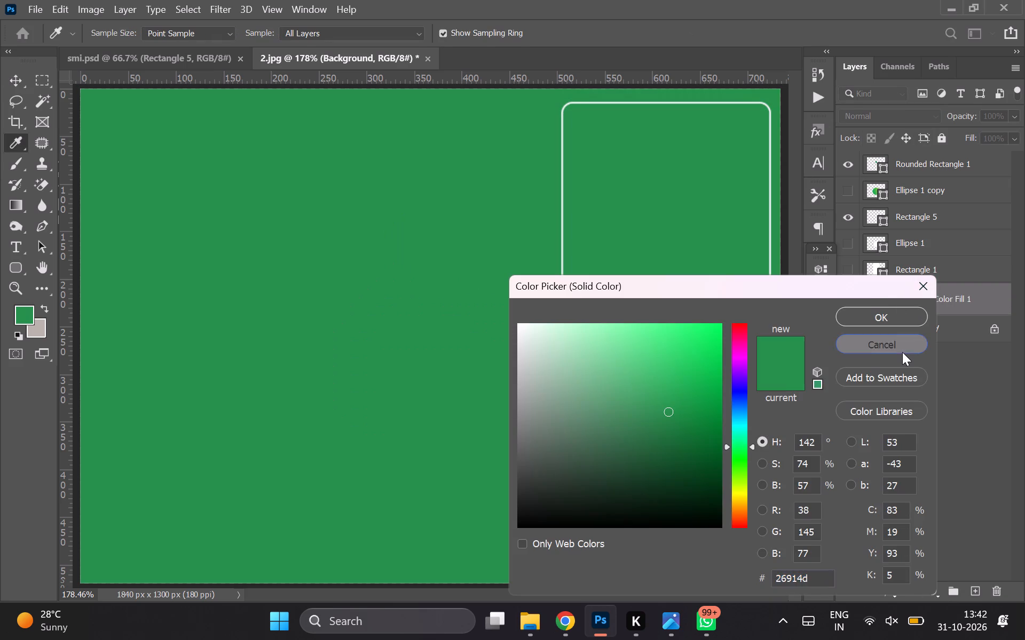
Add a gradient fill layer directly above the Background using the Black, White preset.
{"action": "left_click", "coordinate": [928, 585]}
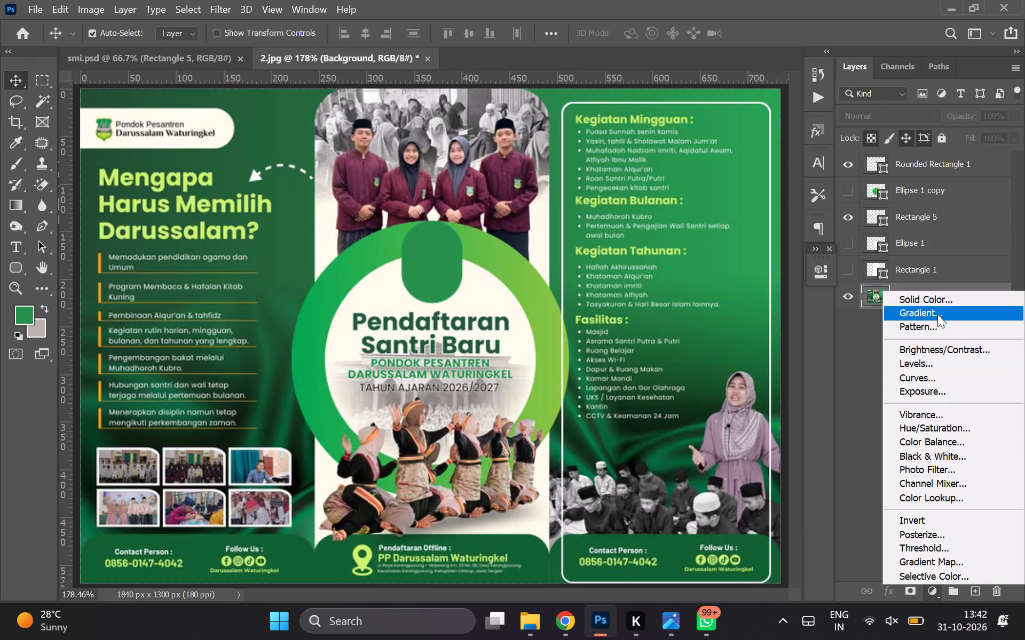
{"action": "left_click", "coordinate": [937, 314]}
{"action": "left_click", "coordinate": [751, 174]}
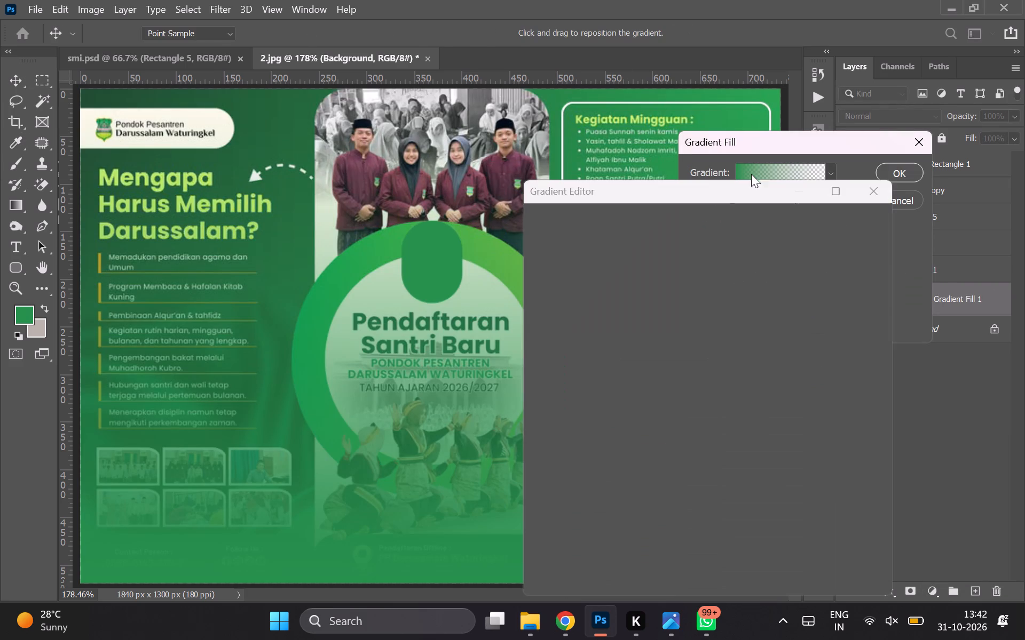
{"action": "left_click", "coordinate": [543, 249]}
{"action": "left_click", "coordinate": [552, 243]}
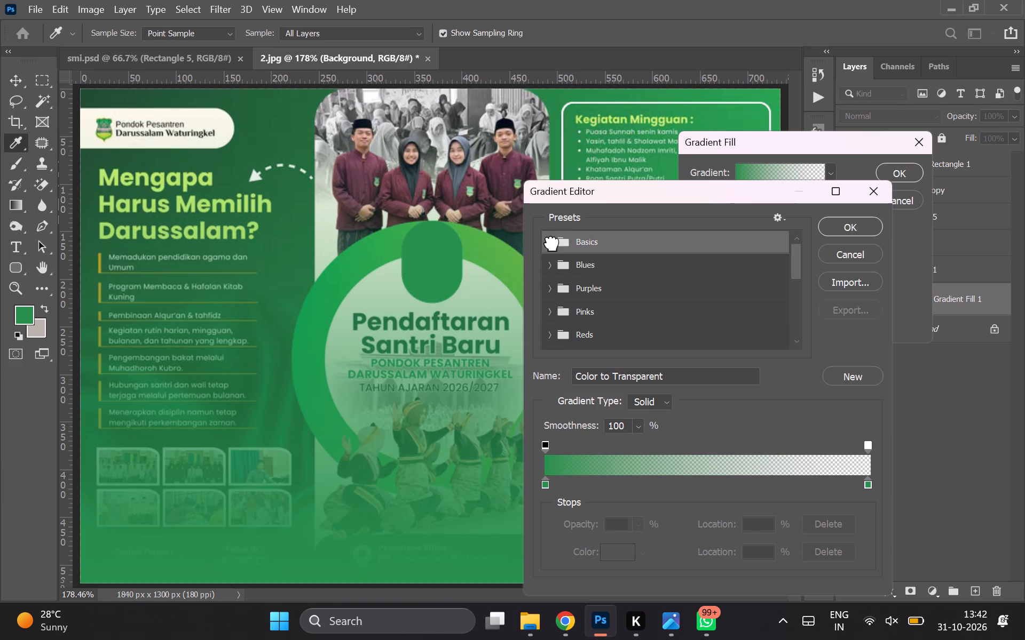
{"action": "left_click", "coordinate": [612, 268]}
{"action": "left_click", "coordinate": [826, 232]}
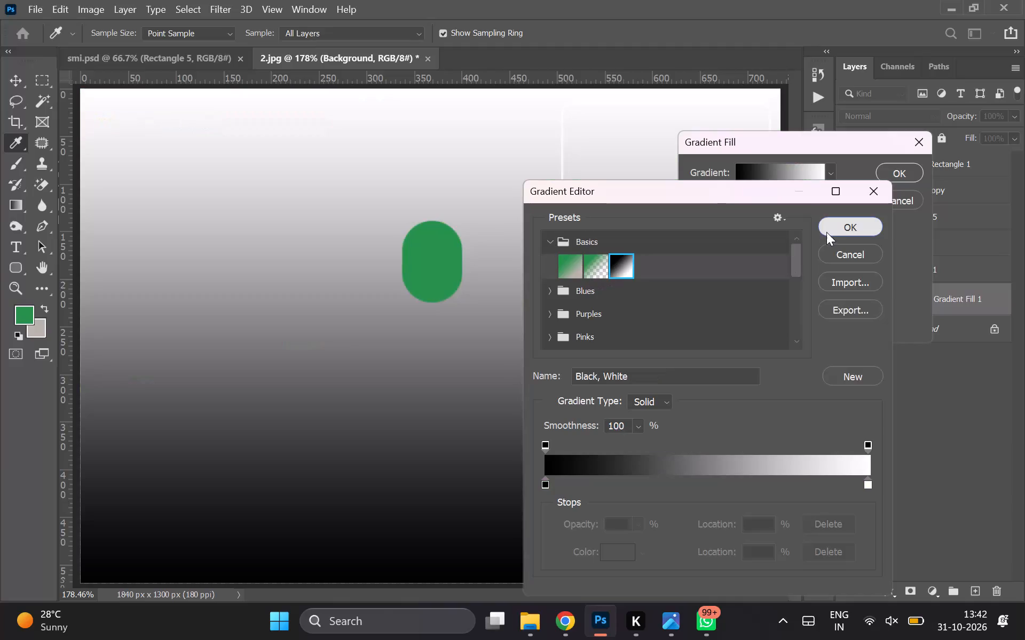
{"action": "left_click", "coordinate": [894, 171]}
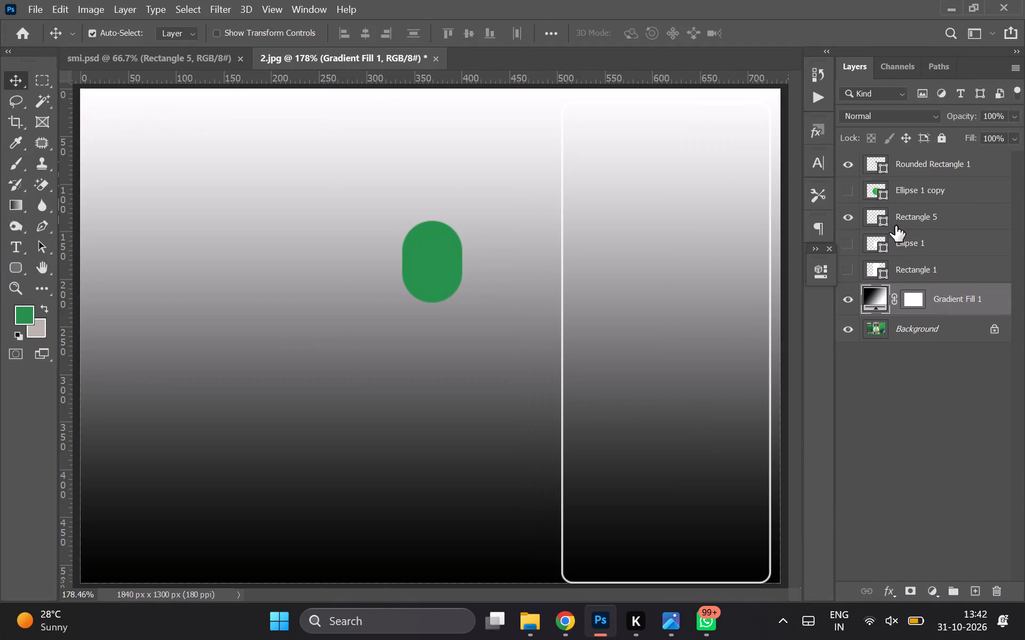
With the gradient fill temporarily hidden, sample the reference's dark green (#204c31) just below the logo banner as the foreground colour.
{"action": "left_click", "coordinate": [850, 294]}
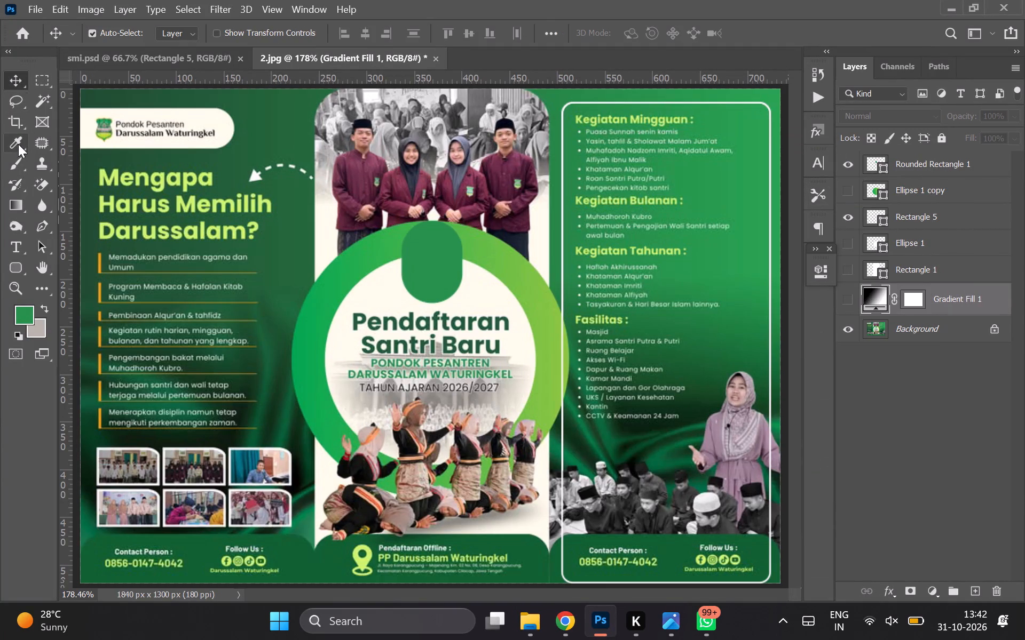
{"action": "left_click", "coordinate": [15, 154]}
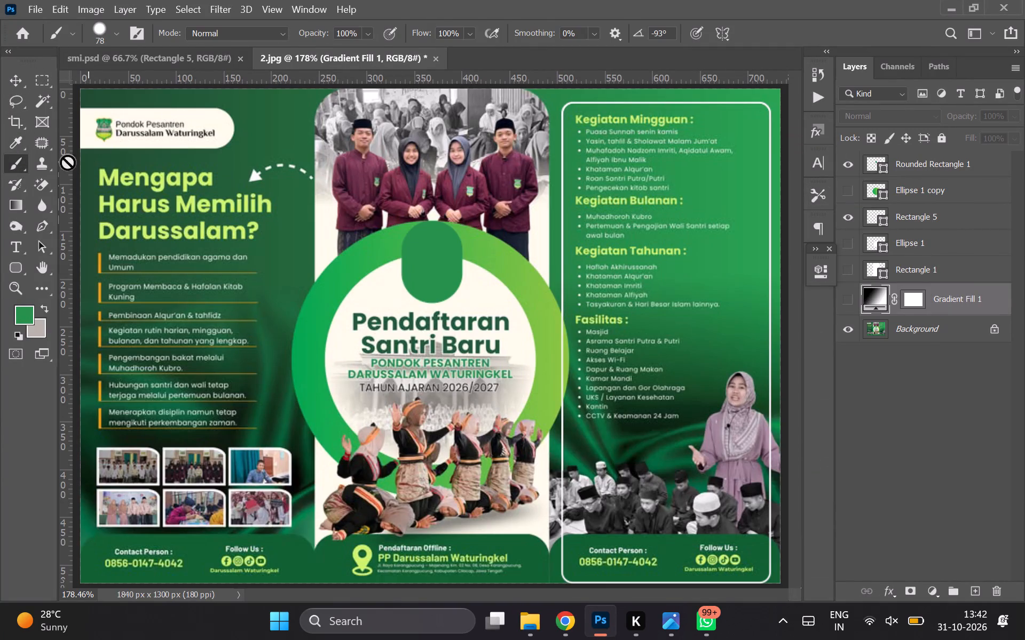
{"action": "left_click", "coordinate": [23, 152]}
{"action": "left_click", "coordinate": [84, 159]}
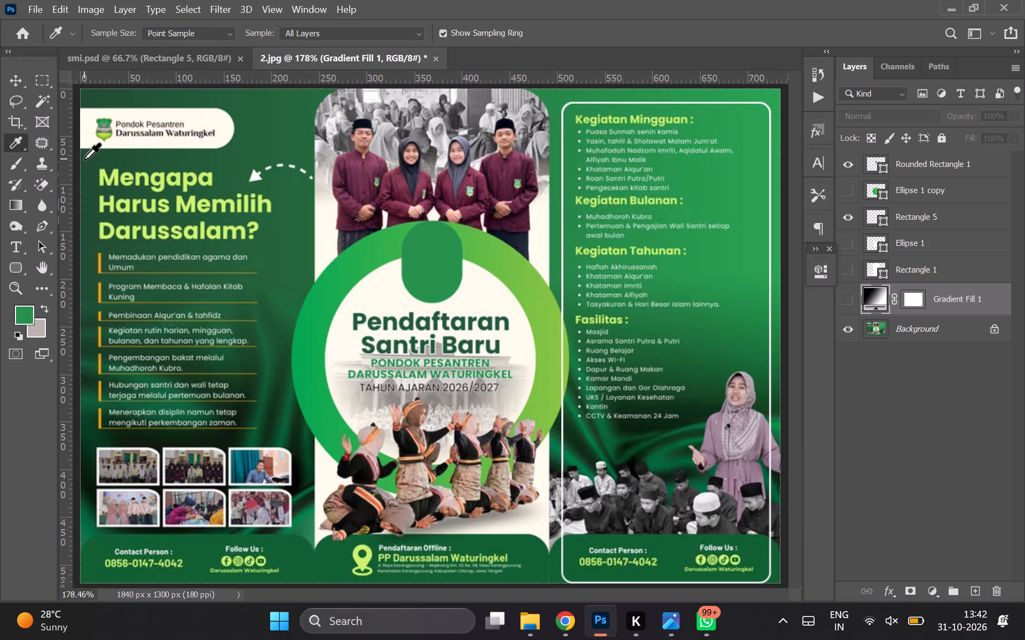
{"action": "left_click", "coordinate": [851, 295]}
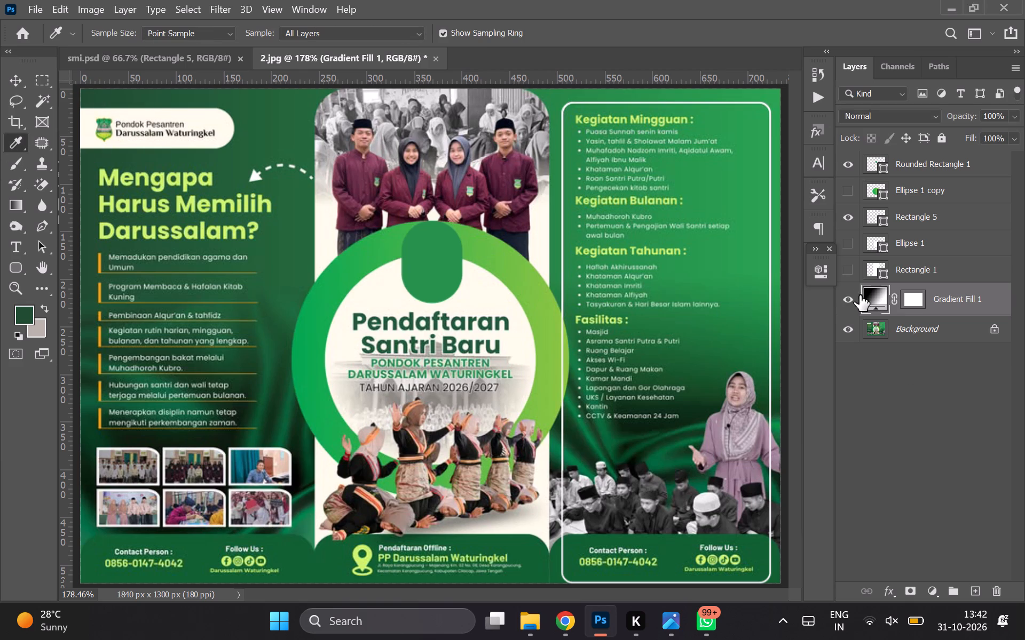
Recolour the gradient fill's black stop with the foreground dark green #204c31 and apply the gradient.
{"action": "double_click", "coordinate": [868, 295]}
{"action": "left_click", "coordinate": [752, 172]}
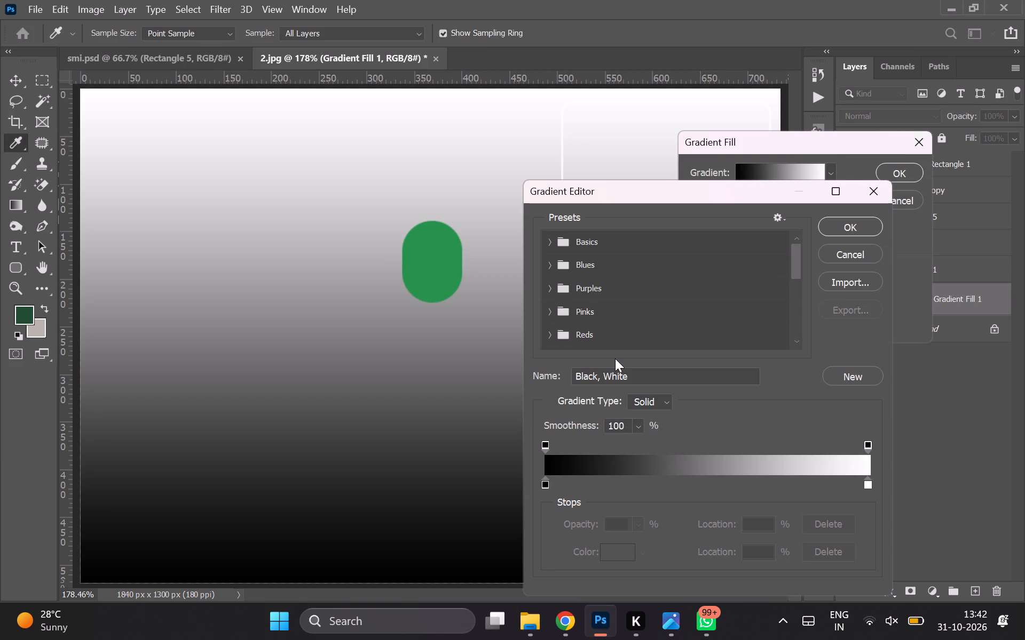
{"action": "double_click", "coordinate": [543, 482]}
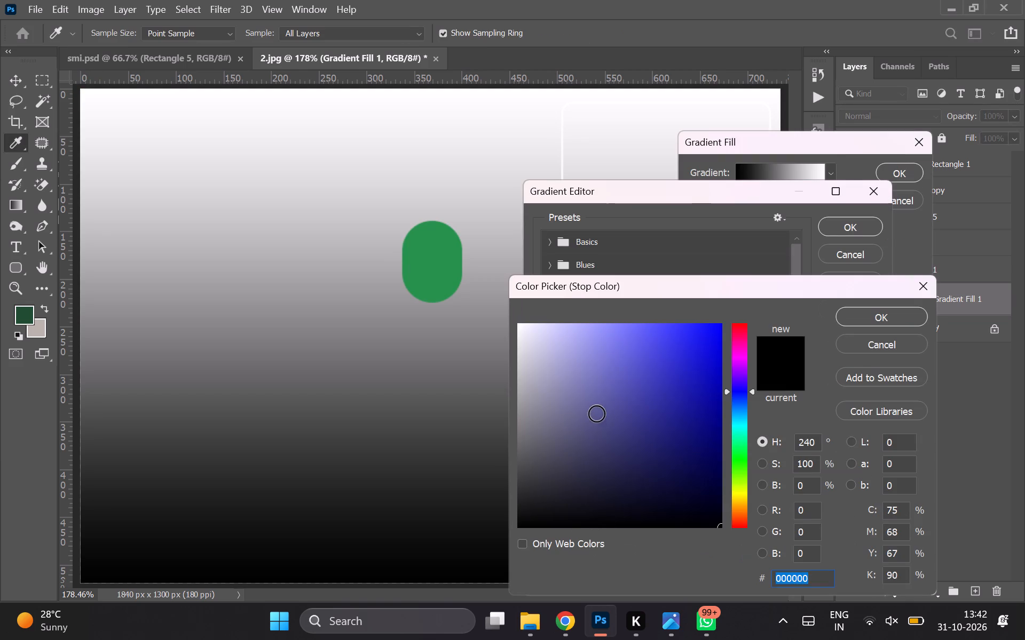
{"action": "left_click", "coordinate": [26, 316]}
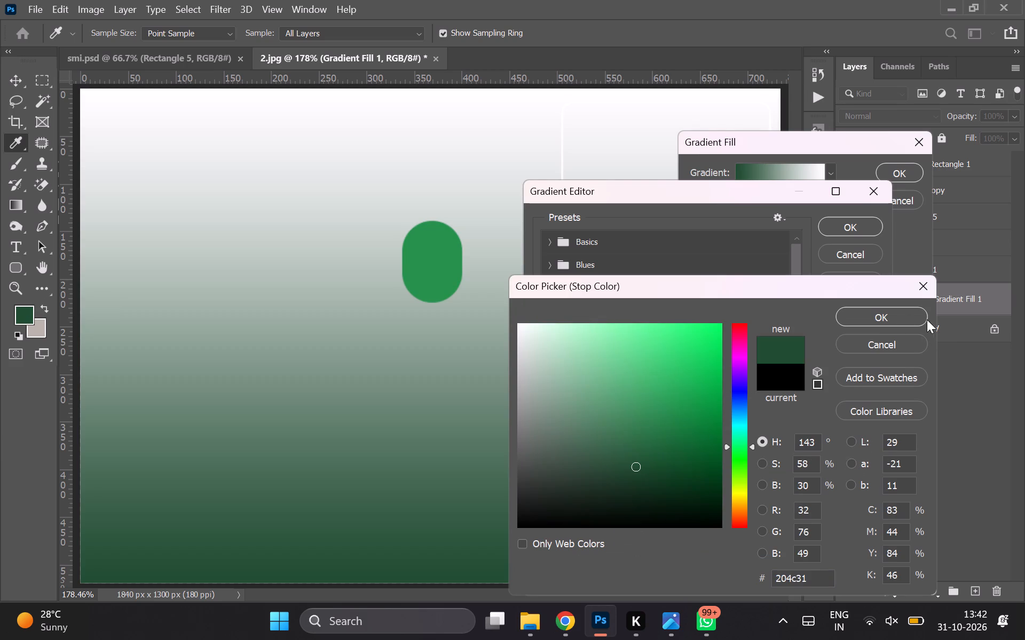
{"action": "left_click", "coordinate": [882, 317]}
{"action": "left_click", "coordinate": [852, 228]}
{"action": "left_click", "coordinate": [895, 170]}
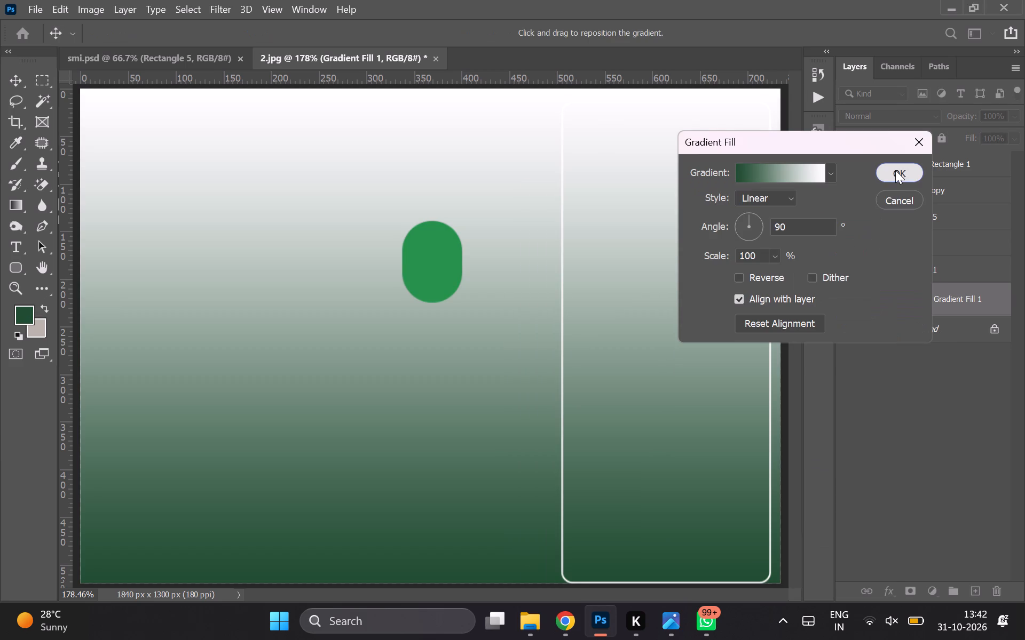
With the gradient fill temporarily hidden, sample the reference's bright green just outside the white frame's upper-right corner as the foreground colour.
{"action": "left_click", "coordinate": [849, 298]}
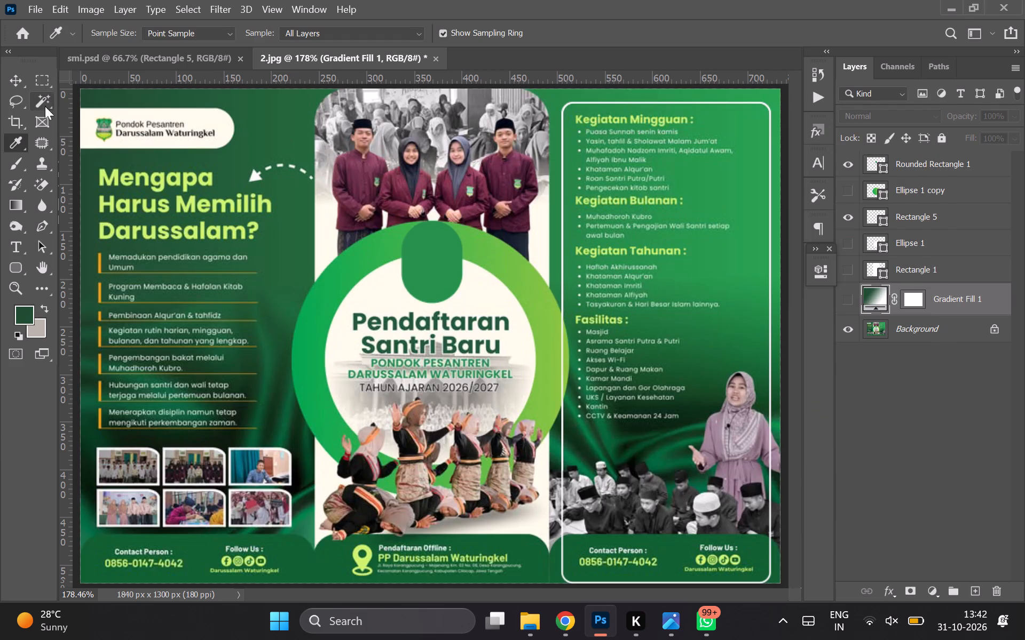
{"action": "left_click", "coordinate": [774, 100]}
{"action": "left_click", "coordinate": [849, 308]}
Recolour the gradient fill's white stop with the sampled bright green foreground colour and apply the gradient.
{"action": "double_click", "coordinate": [868, 301]}
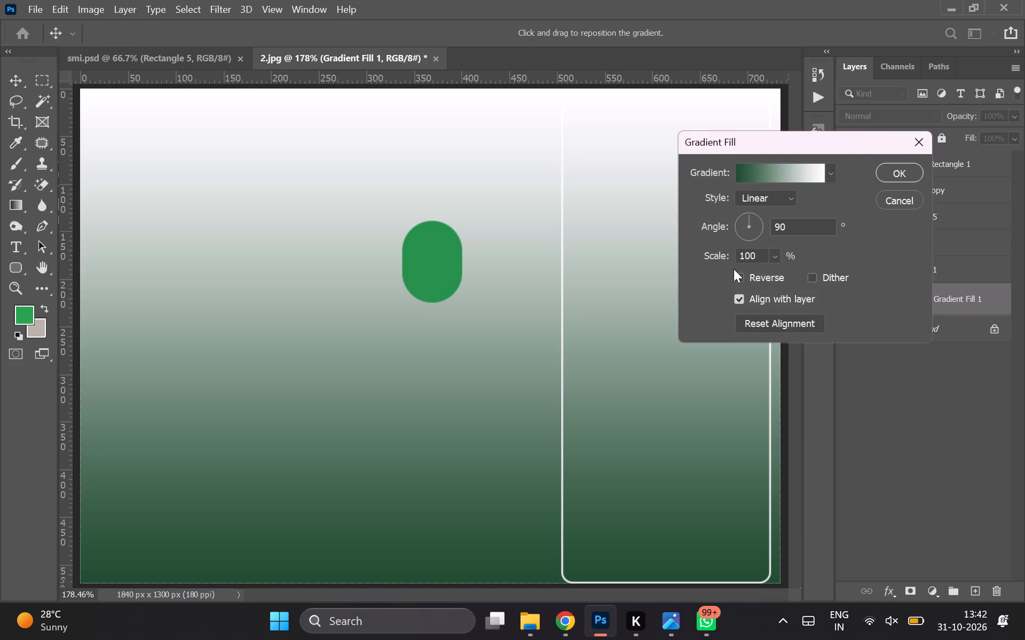
{"action": "left_click", "coordinate": [773, 166]}
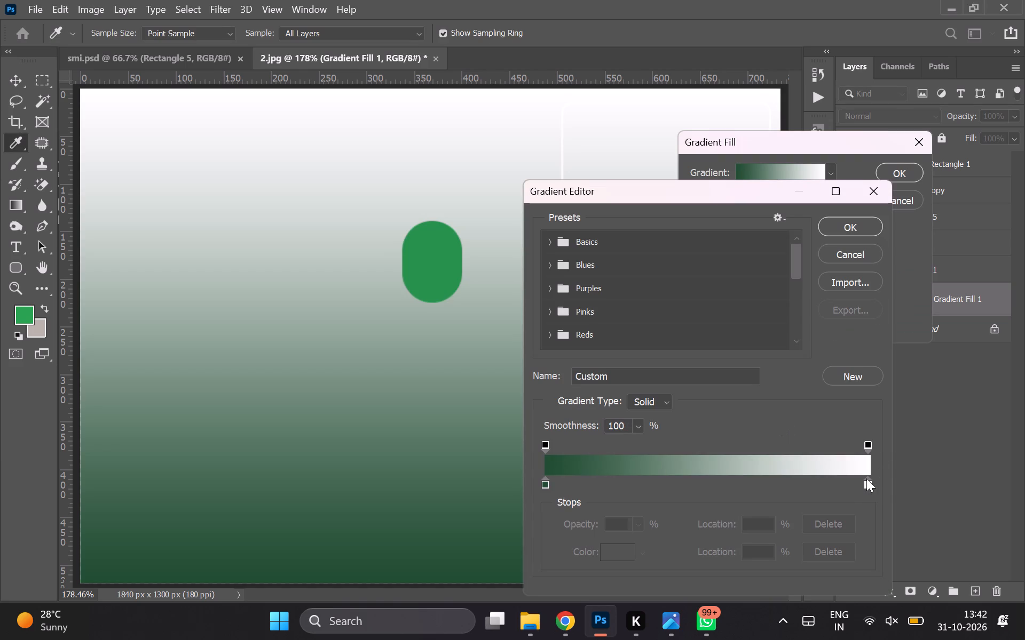
{"action": "double_click", "coordinate": [866, 478]}
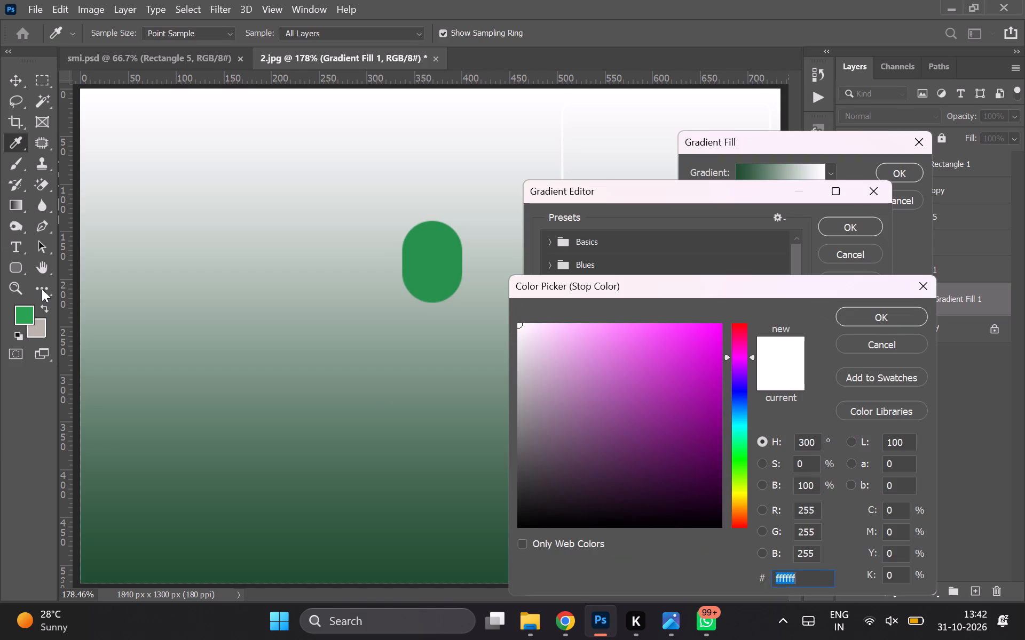
{"action": "left_click", "coordinate": [21, 314]}
{"action": "left_click", "coordinate": [857, 307]}
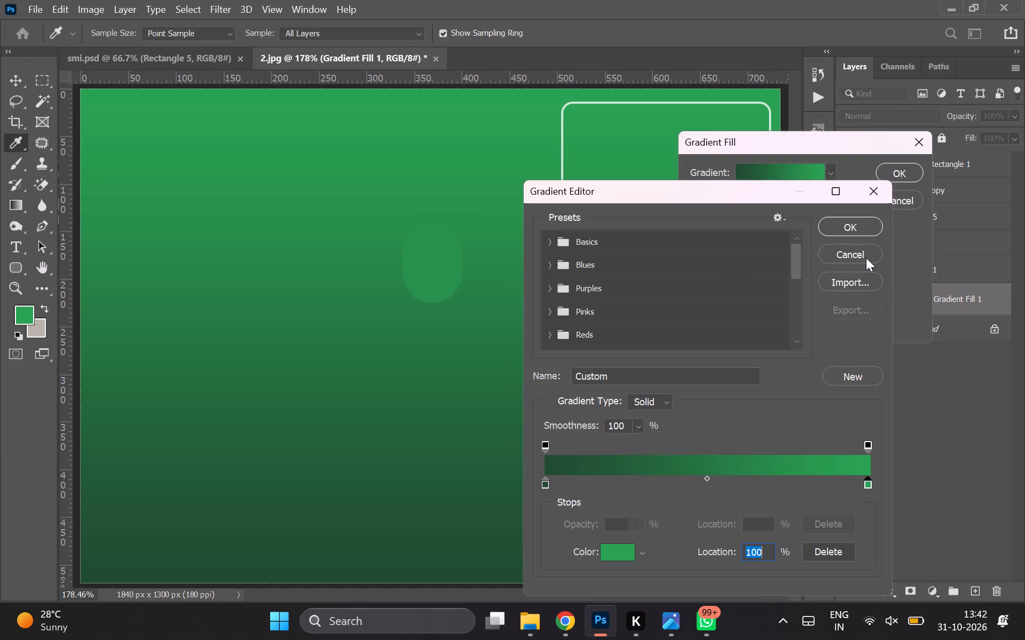
{"action": "left_click", "coordinate": [844, 232]}
{"action": "left_click", "coordinate": [904, 175]}
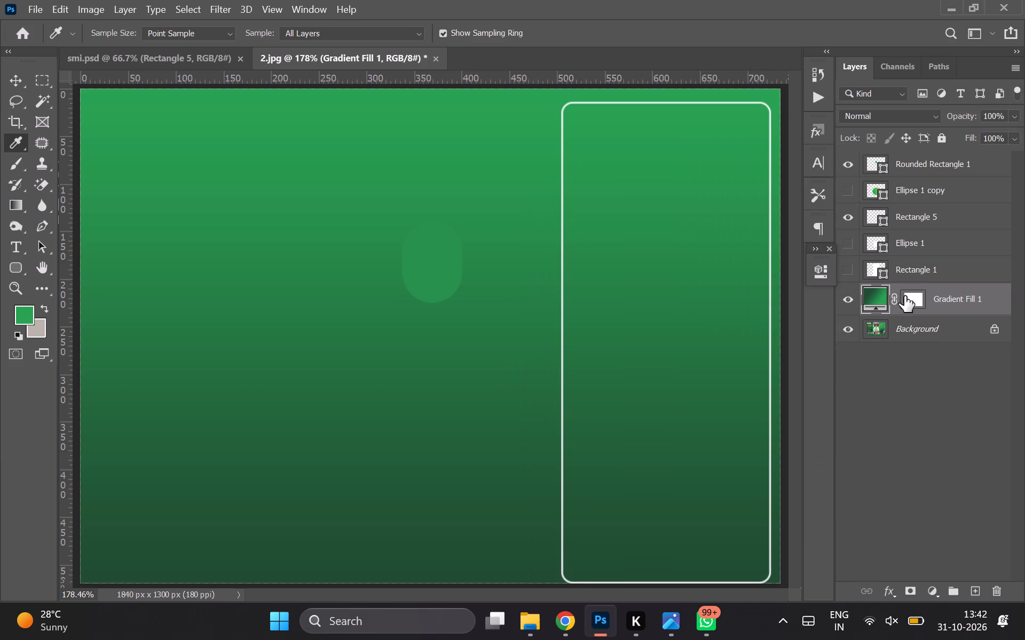
Rotate the gradient fill's angle to about 4° (3.97°) and compare it with the reference.
{"action": "left_click", "coordinate": [850, 301]}
{"action": "left_click", "coordinate": [850, 301]}
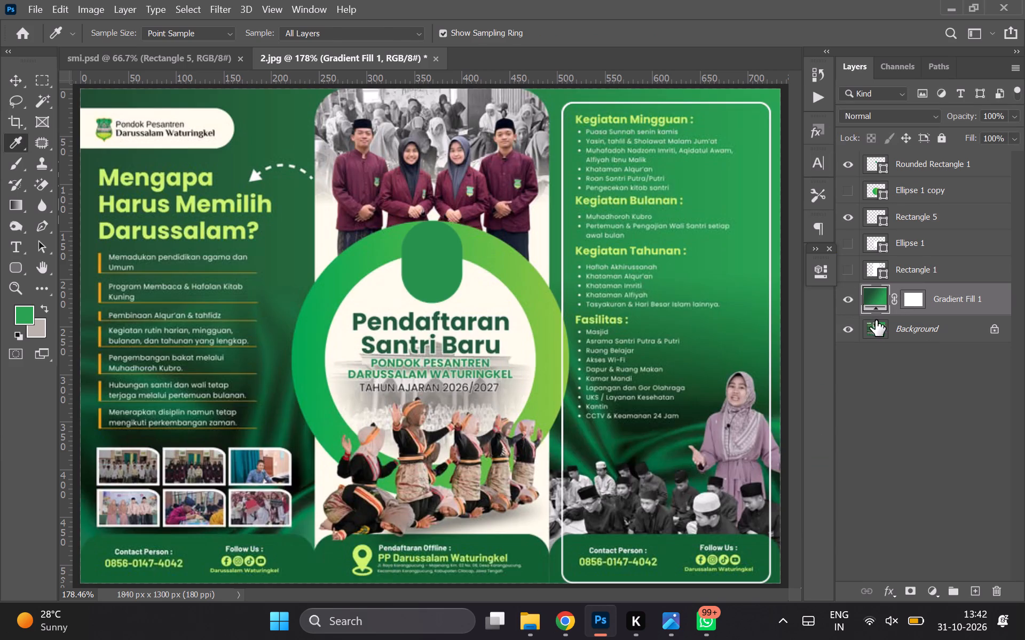
{"action": "double_click", "coordinate": [873, 304]}
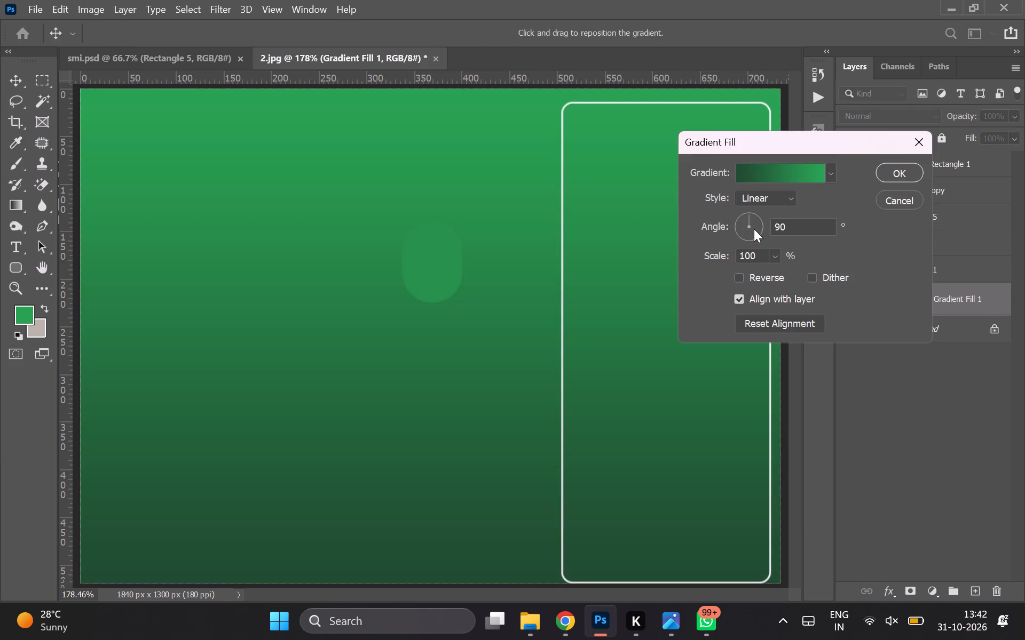
{"action": "left_click_drag", "start_coordinate": [754, 229], "coordinate": [768, 226]}
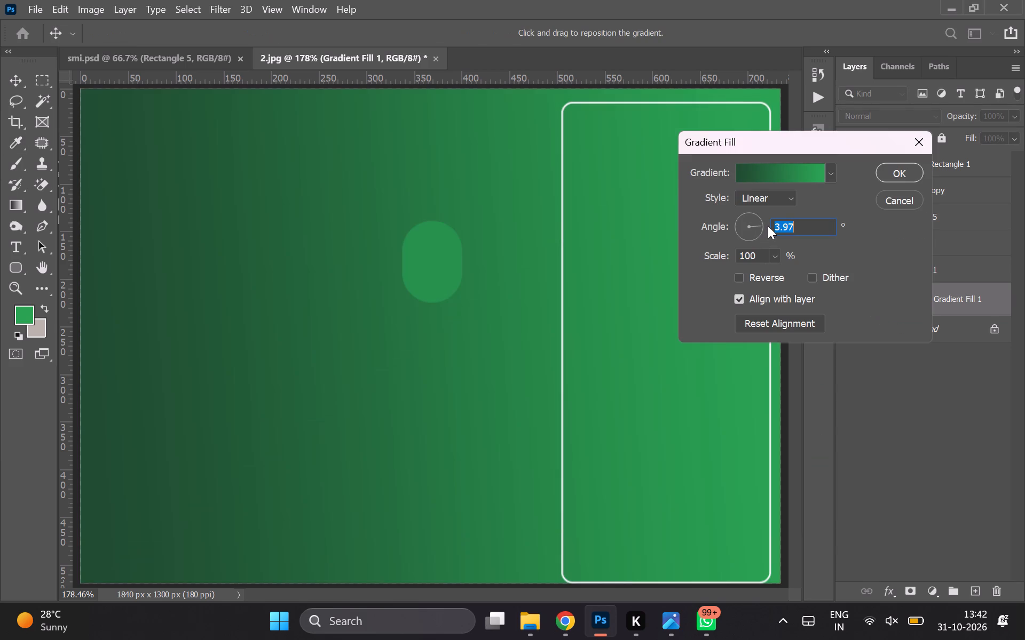
{"action": "left_click", "coordinate": [893, 173]}
{"action": "left_click", "coordinate": [846, 292]}
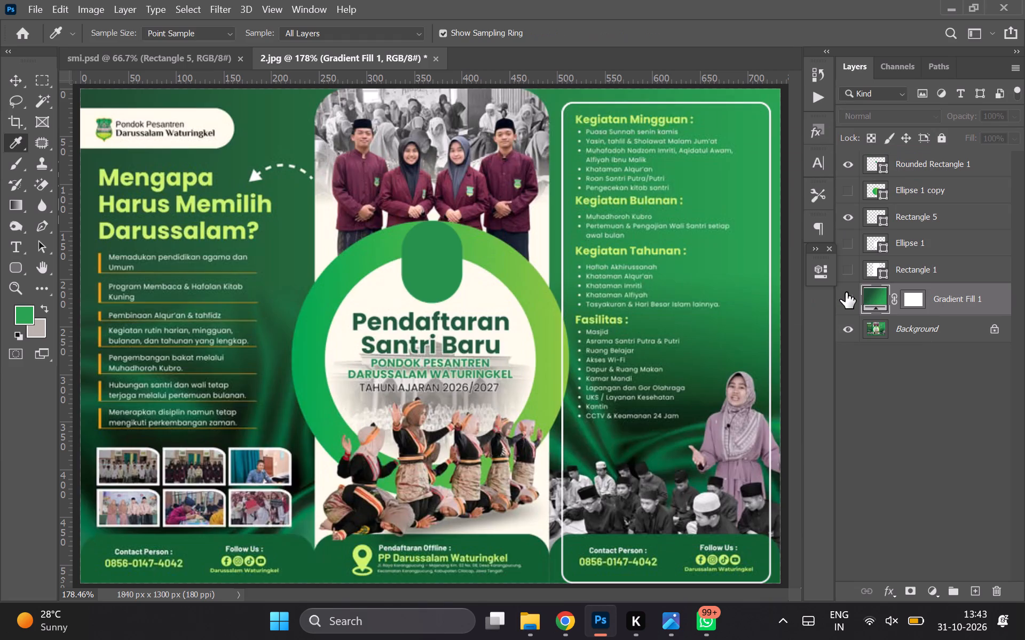
{"action": "left_click", "coordinate": [846, 292]}
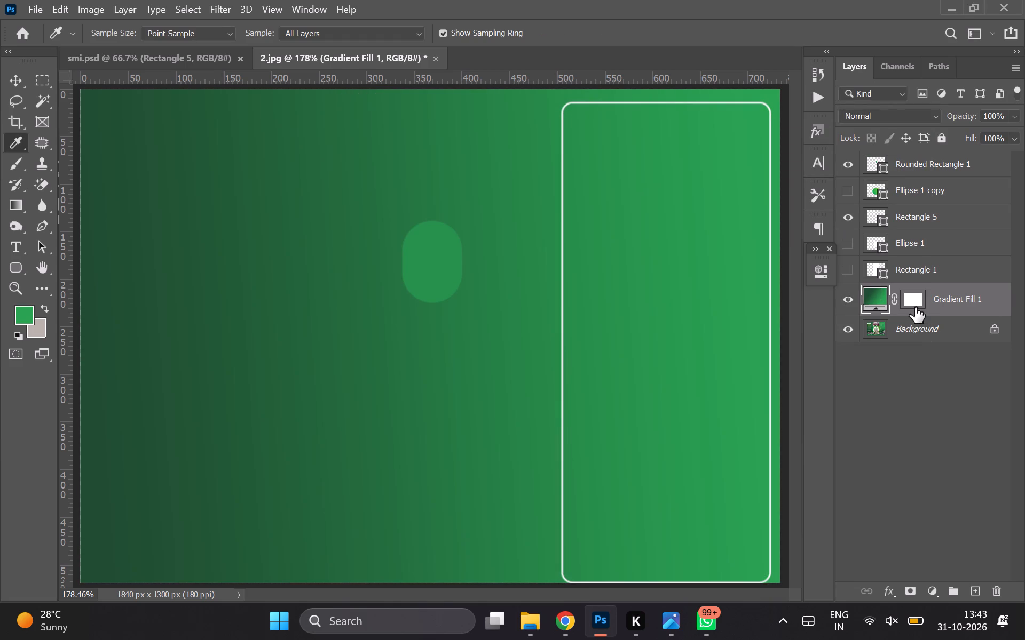
Make the Rectangle 1, Ellipse 1 and Ellipse 1 copy layers visible, with the Rectangle 5 frame temporarily hidden.
{"action": "left_click", "coordinate": [850, 275]}
{"action": "left_click", "coordinate": [850, 275]}
{"action": "left_click", "coordinate": [850, 275]}
{"action": "left_click", "coordinate": [920, 263]}
{"action": "left_click_drag", "start_coordinate": [956, 115], "coordinate": [1024, 119]}
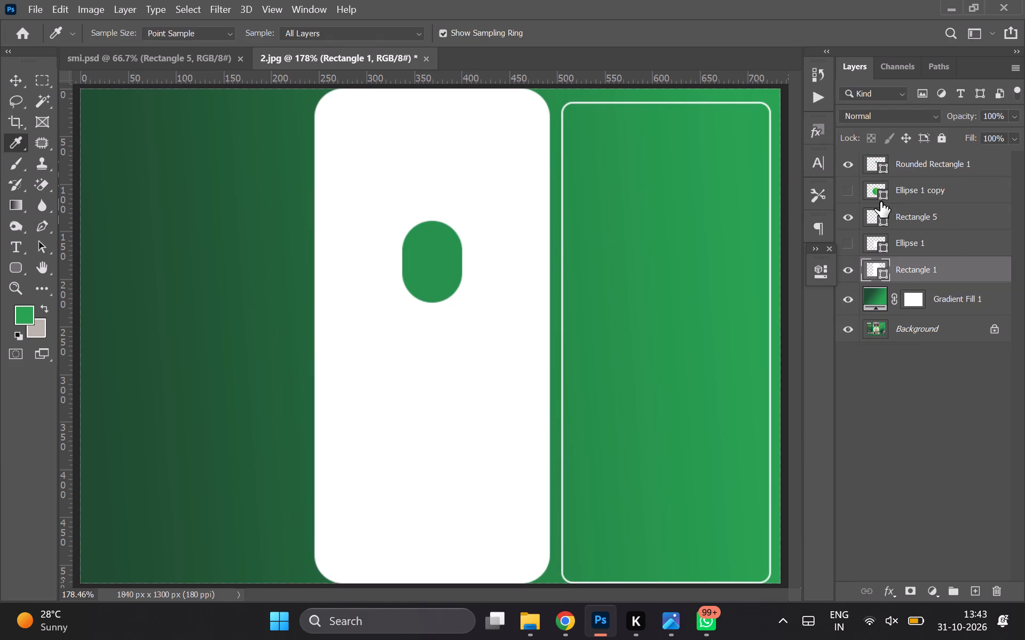
{"action": "left_click", "coordinate": [846, 236]}
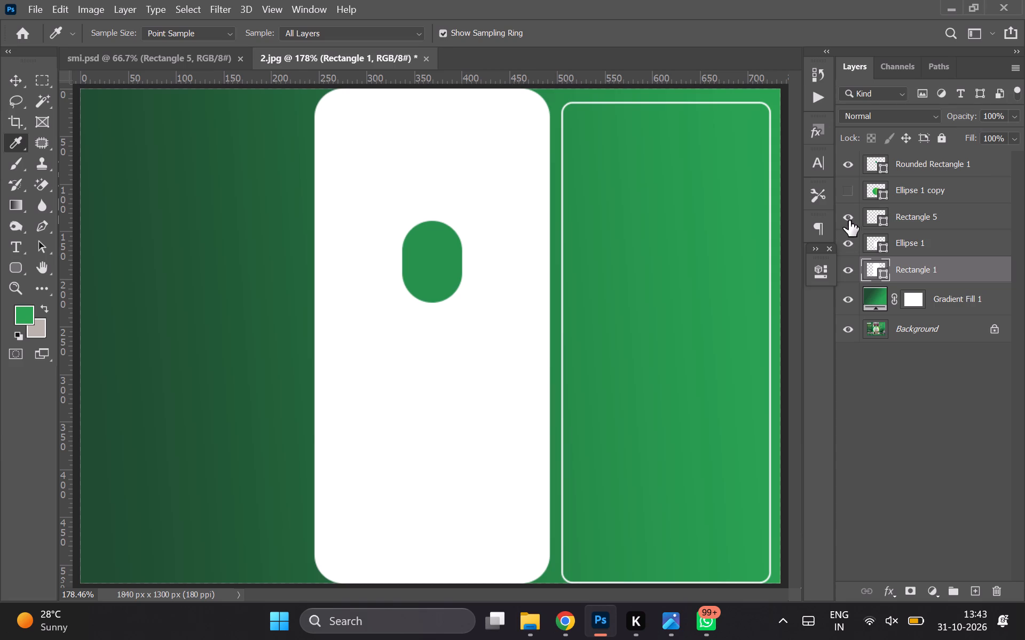
{"action": "left_click", "coordinate": [847, 198]}
{"action": "left_click", "coordinate": [847, 218]}
{"action": "left_click", "coordinate": [848, 246]}
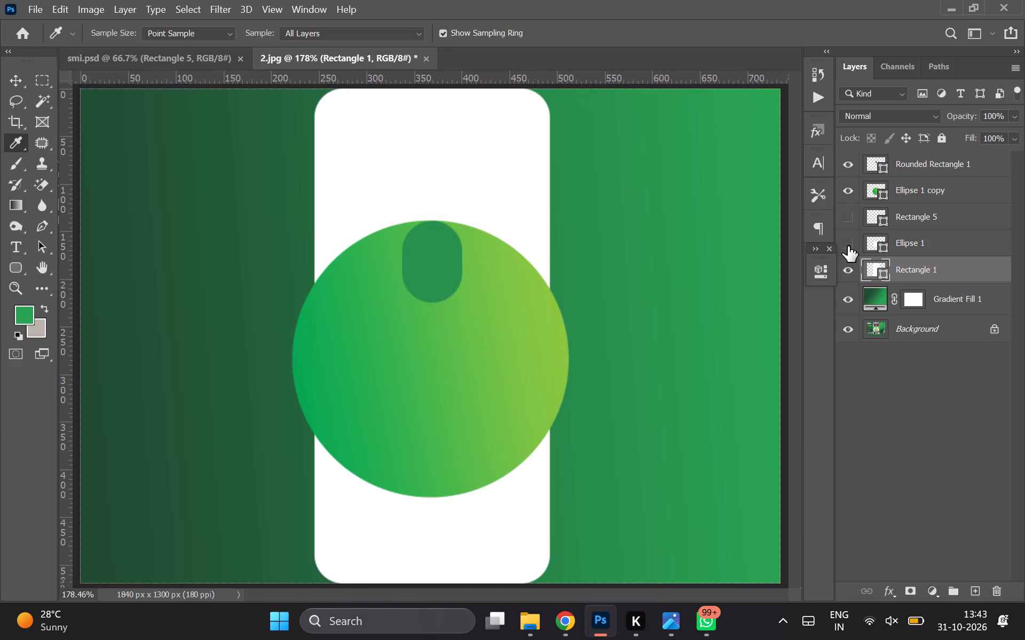
{"action": "left_click", "coordinate": [848, 246]}
Move the white Ellipse 1 above Ellipse 1 copy in the layer stack and show the Rectangle 5 frame again.
{"action": "left_click", "coordinate": [886, 245]}
{"action": "key", "text": "ctrl+t"}
{"action": "key", "text": "Return"}
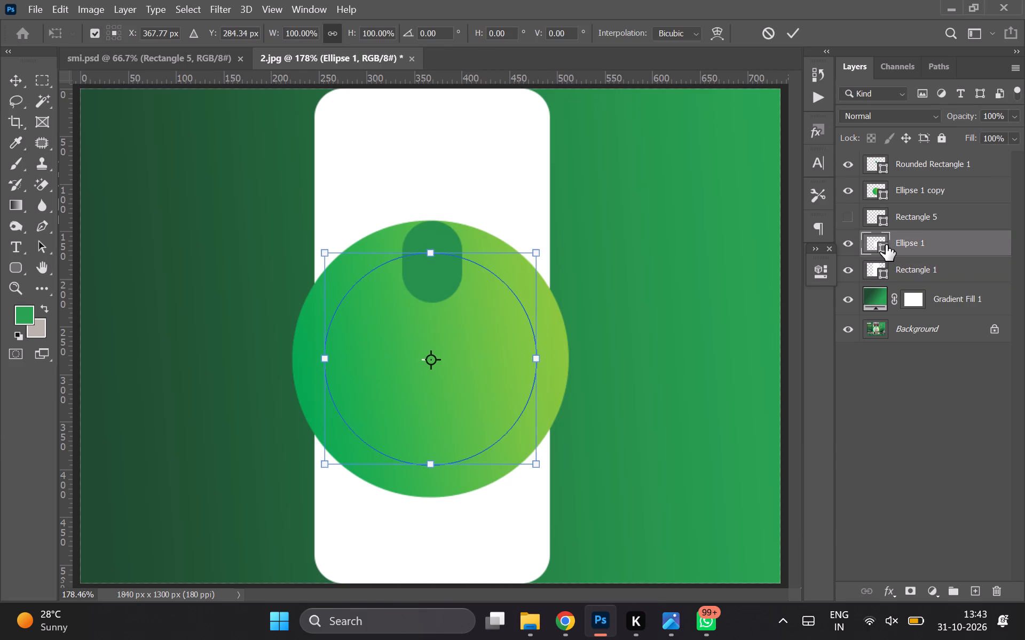
{"action": "left_click_drag", "start_coordinate": [905, 243], "coordinate": [908, 181]}
{"action": "left_click", "coordinate": [845, 245]}
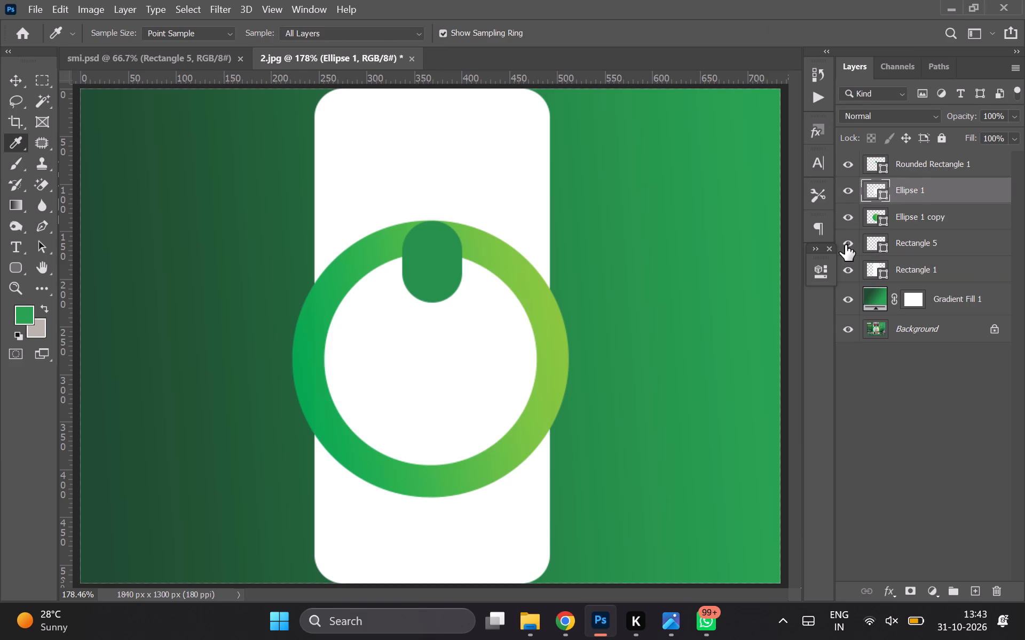
Hide the gradient fill to expose the reference artwork and check the Ellipse 1 and Rectangle 1 shapes against it.
{"action": "left_click", "coordinate": [845, 303]}
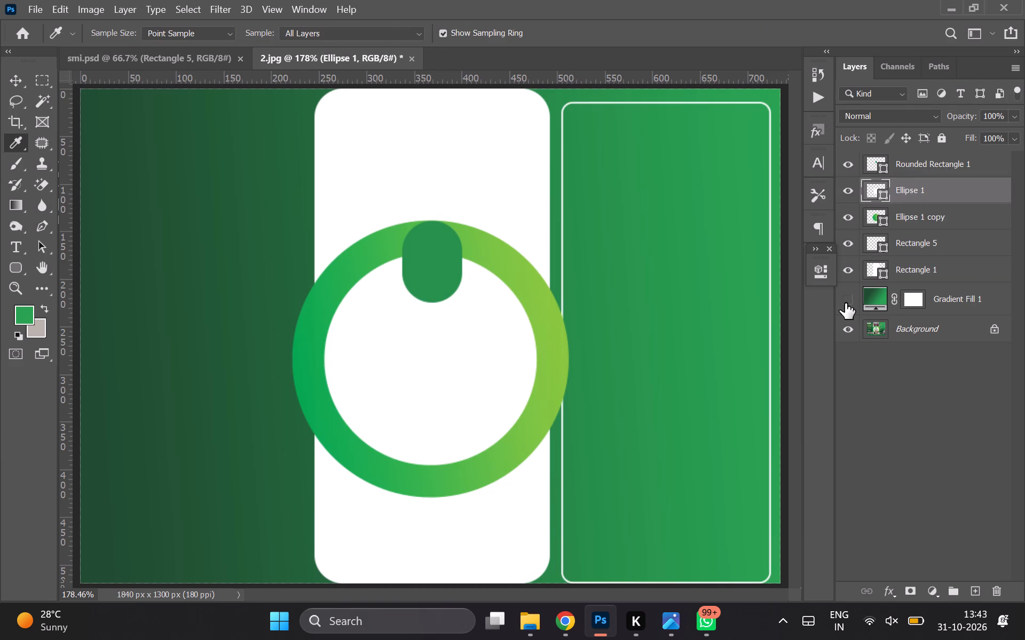
{"action": "left_click", "coordinate": [848, 195]}
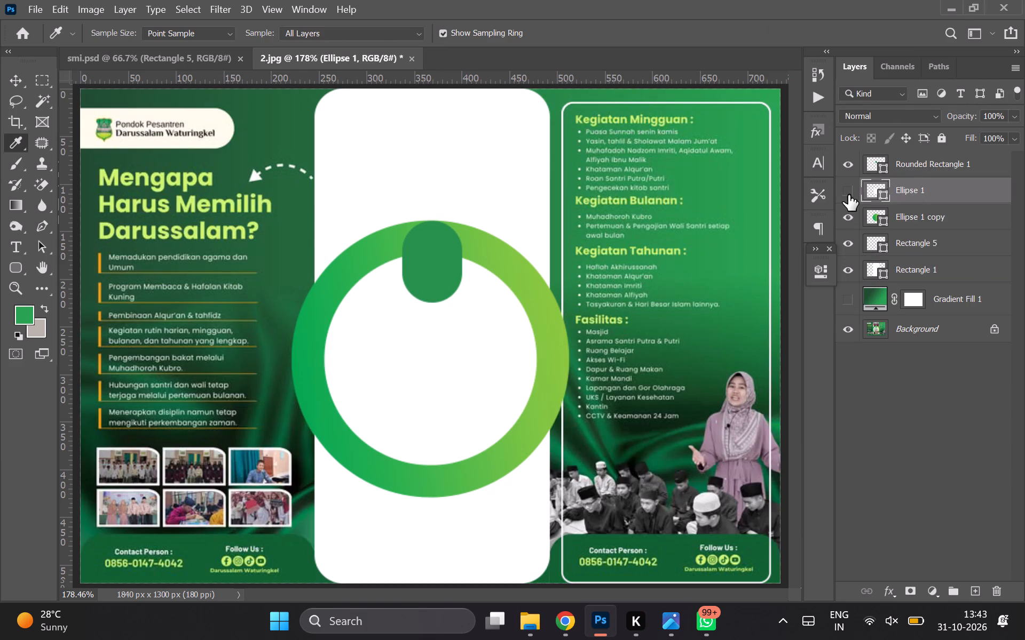
{"action": "left_click", "coordinate": [848, 195]}
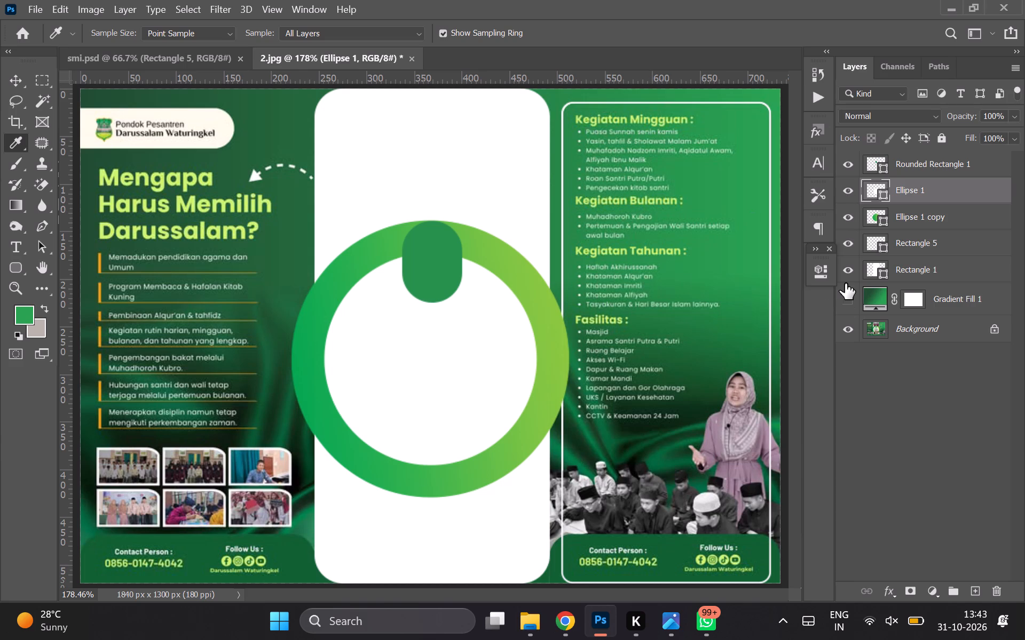
{"action": "left_click", "coordinate": [845, 283]}
{"action": "left_click", "coordinate": [848, 273]}
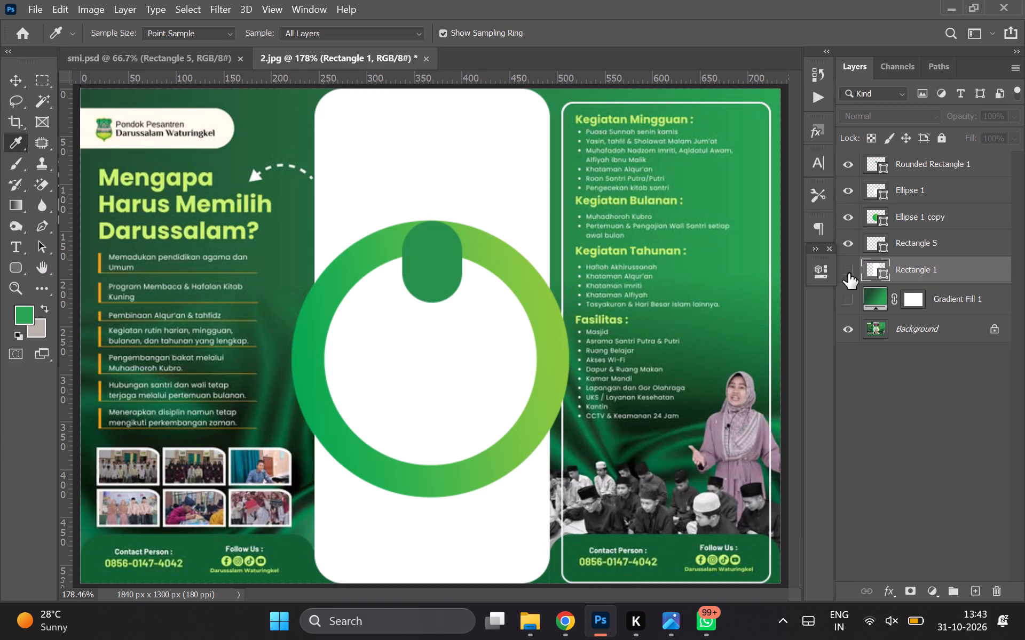
{"action": "left_click", "coordinate": [848, 273]}
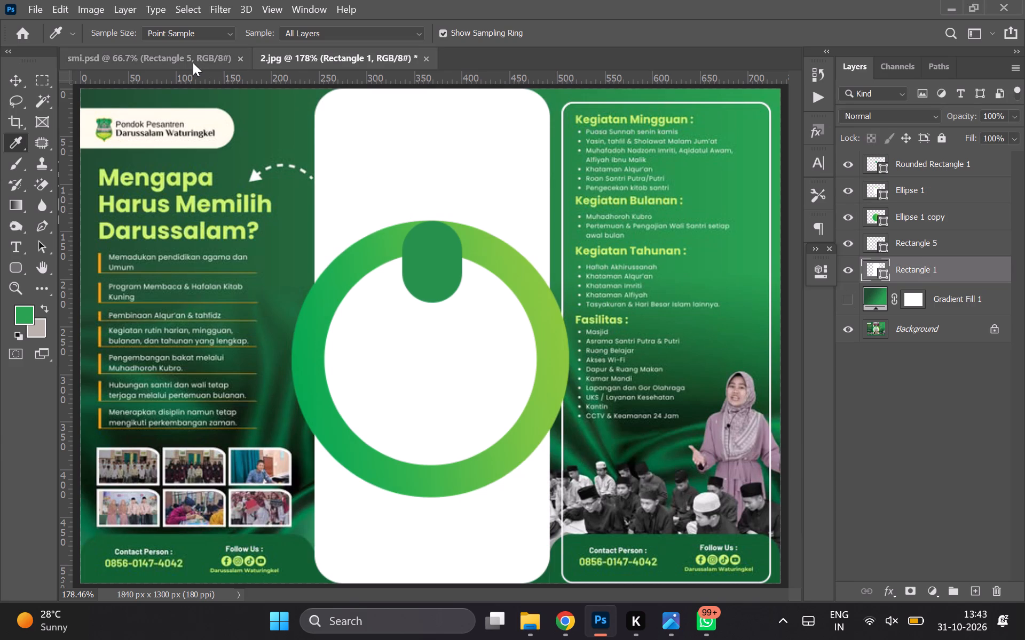
Copy the dark green rounded footer rectangle behind the address in smi.psd and paste it into 2.jpg.
{"action": "left_click", "coordinate": [193, 62]}
{"action": "key", "text": "v"}
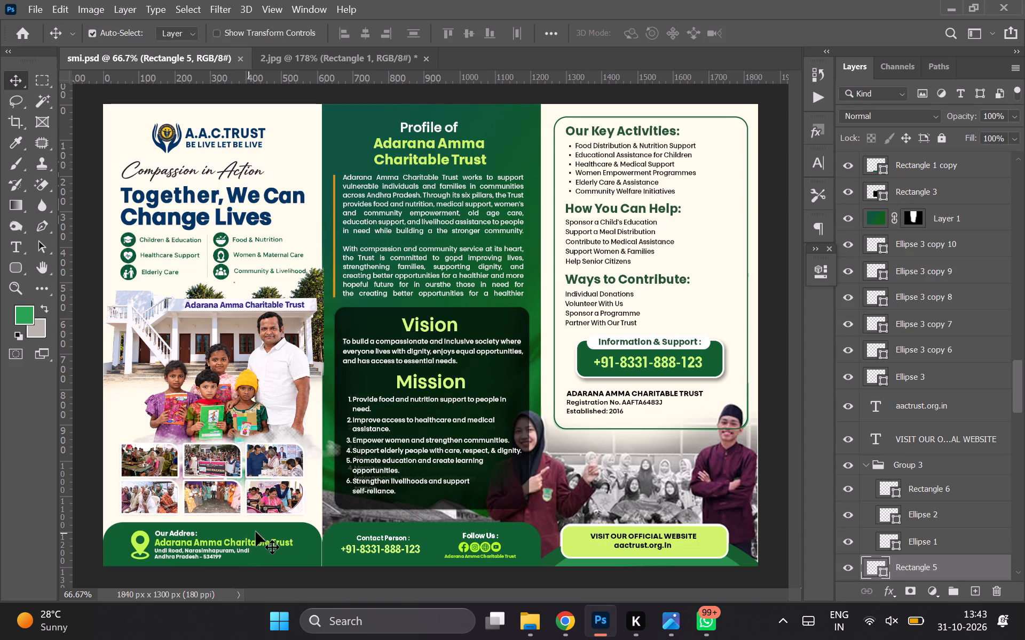
{"action": "left_click", "coordinate": [266, 529]}
{"action": "key", "text": "ctrl+c"}
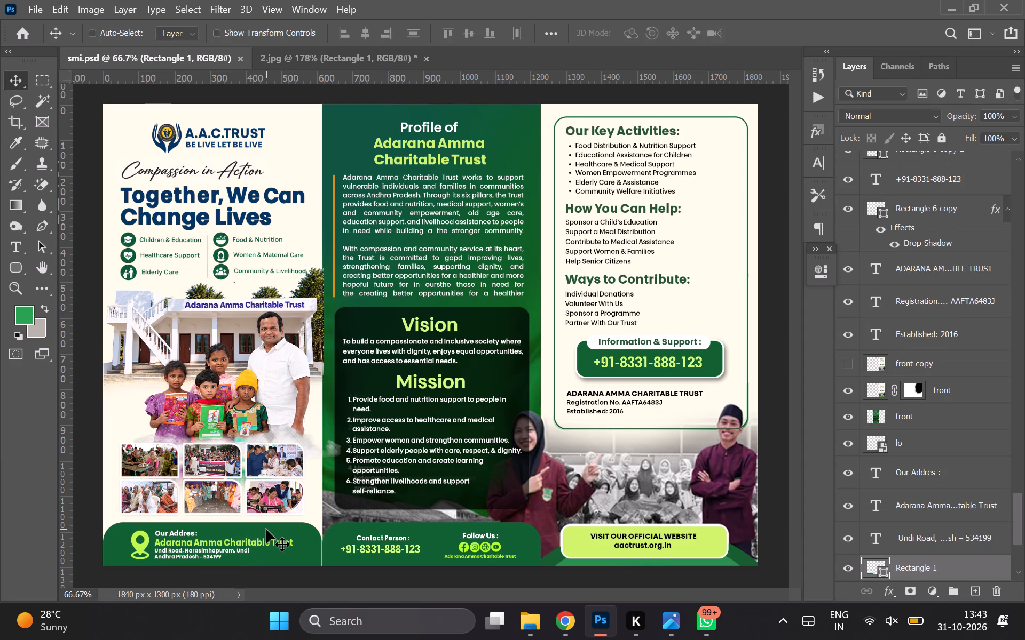
{"action": "left_click", "coordinate": [341, 59]}
{"action": "key", "text": "ctrl+v"}
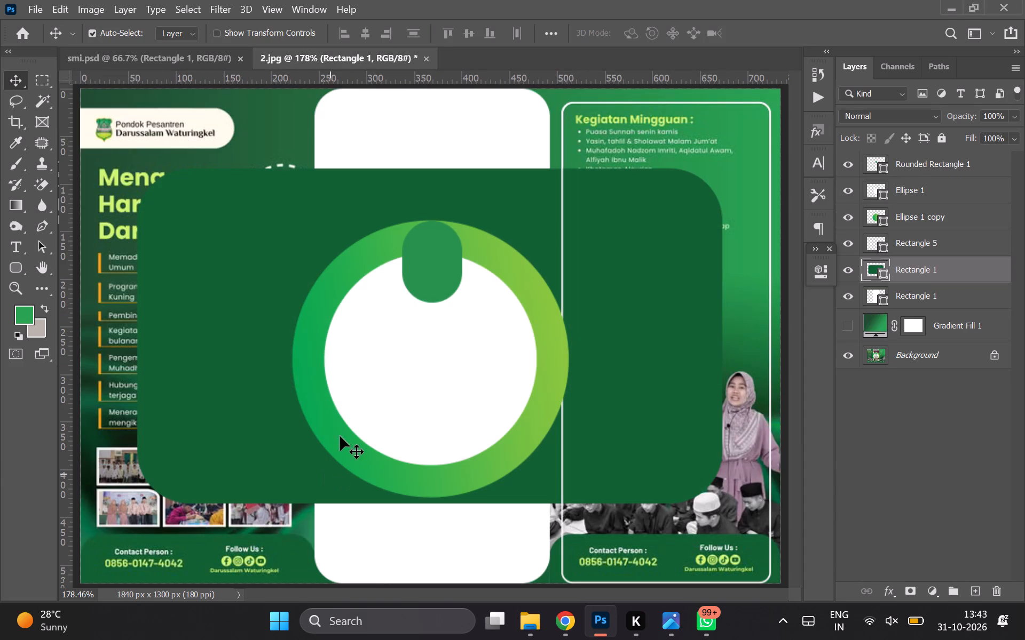
Scale the pasted footer rectangle to about 31% and position it over the first panel's footer, half below the page's bottom edge.
{"action": "left_click_drag", "start_coordinate": [253, 376], "coordinate": [200, 604]}
{"action": "key", "text": "ctrl+t"}
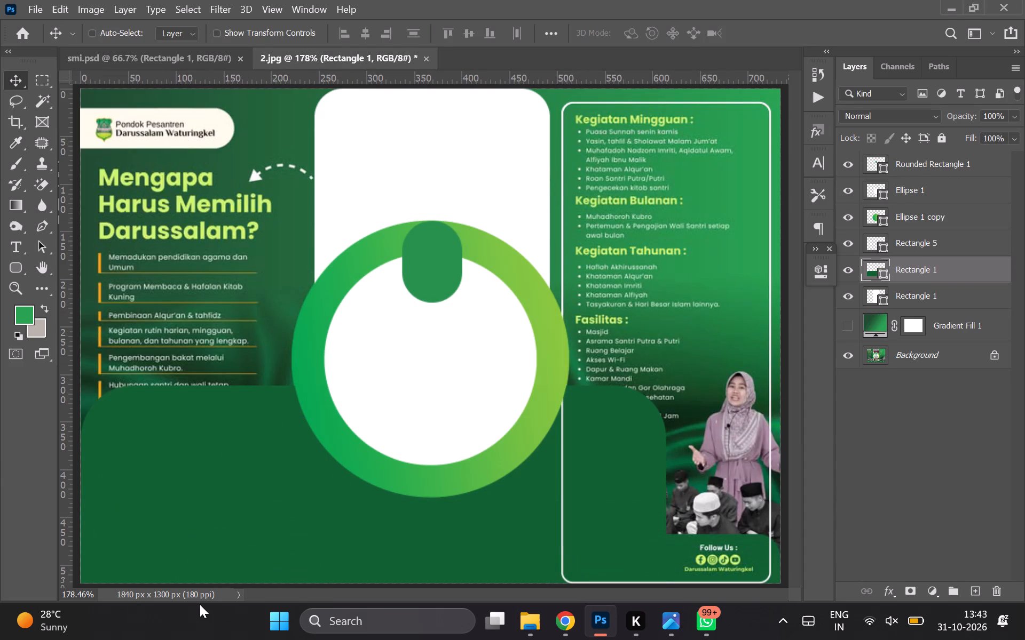
{"action": "left_click_drag", "start_coordinate": [669, 556], "coordinate": [250, 546]}
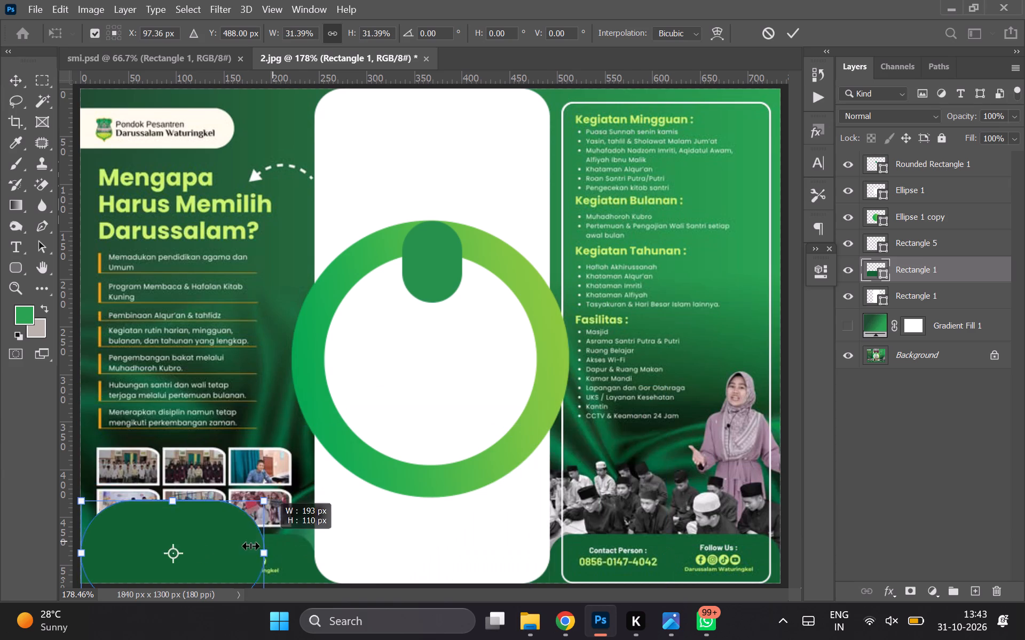
{"action": "left_click_drag", "start_coordinate": [250, 546], "coordinate": [265, 551]}
{"action": "left_click_drag", "start_coordinate": [220, 529], "coordinate": [222, 562]}
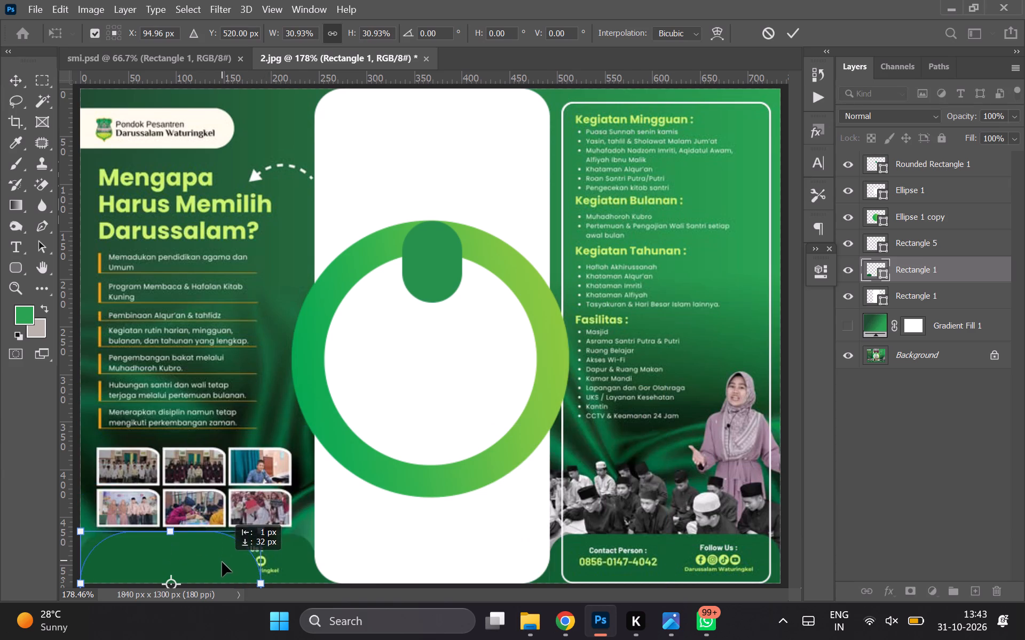
{"action": "left_click_drag", "start_coordinate": [222, 562], "coordinate": [217, 561]}
Enlarge the footer rectangle proportionally to about 34.9%, keeping its outer side on the page's left edge.
{"action": "key", "text": "ctrl+equal"}
{"action": "key", "text": "ctrl+equal"}
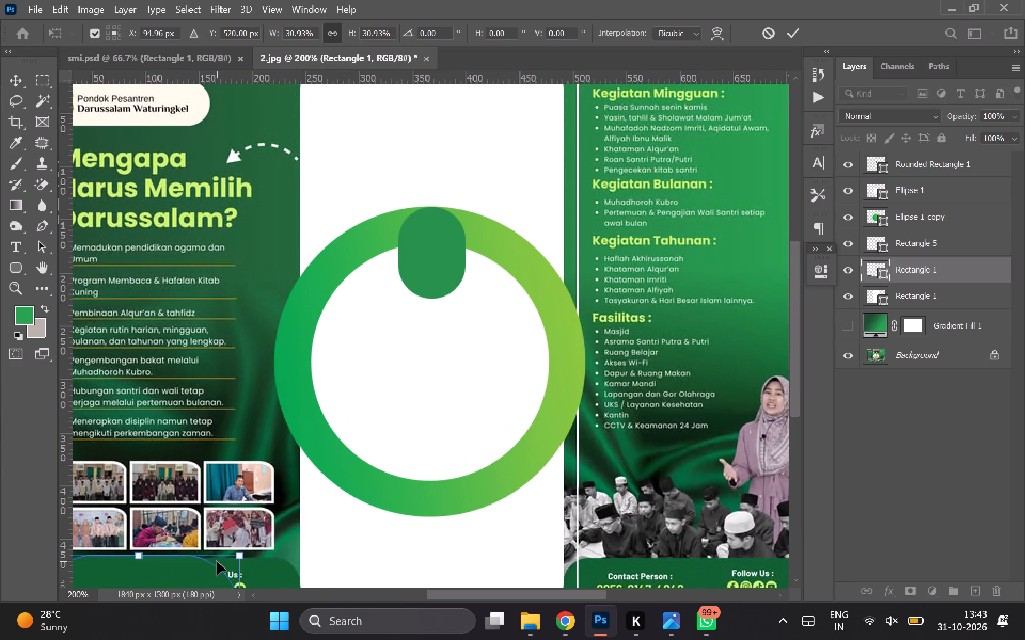
{"action": "scroll", "coordinate": [217, 561], "scroll_direction": "left", "scroll_amount": 2}
{"action": "scroll", "coordinate": [232, 428], "scroll_direction": "down", "scroll_amount": 3}
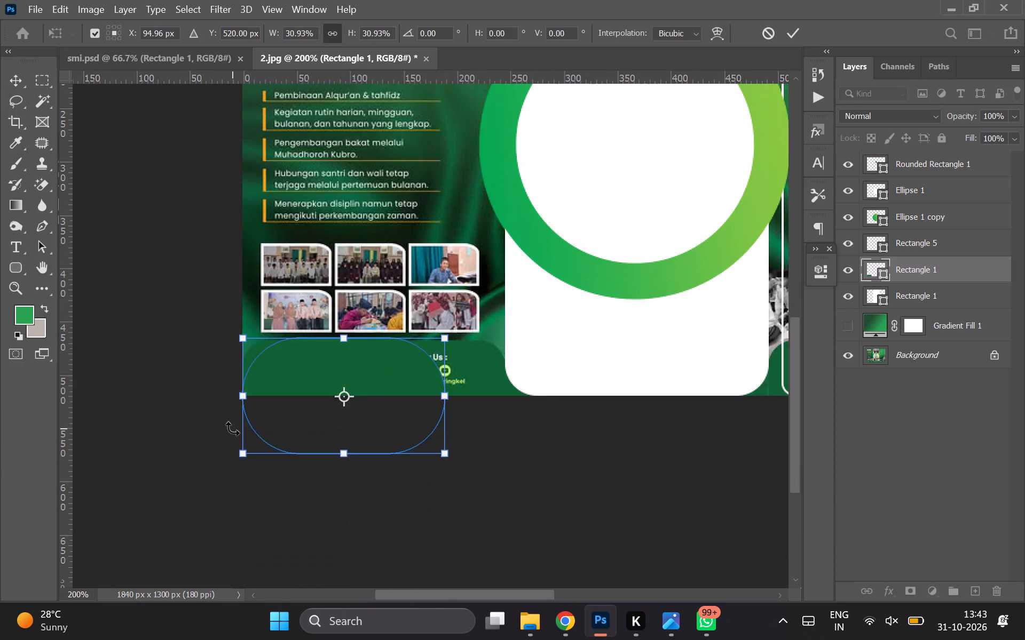
{"action": "scroll", "coordinate": [232, 428], "scroll_direction": "up", "scroll_amount": 1, "text": "ctrl"}
{"action": "key", "text": "ctrl+equal"}
{"action": "key", "text": "ctrl+equal"}
{"action": "key", "text": "ctrl+equal"}
{"action": "scroll", "coordinate": [232, 428], "scroll_direction": "down", "scroll_amount": 1}
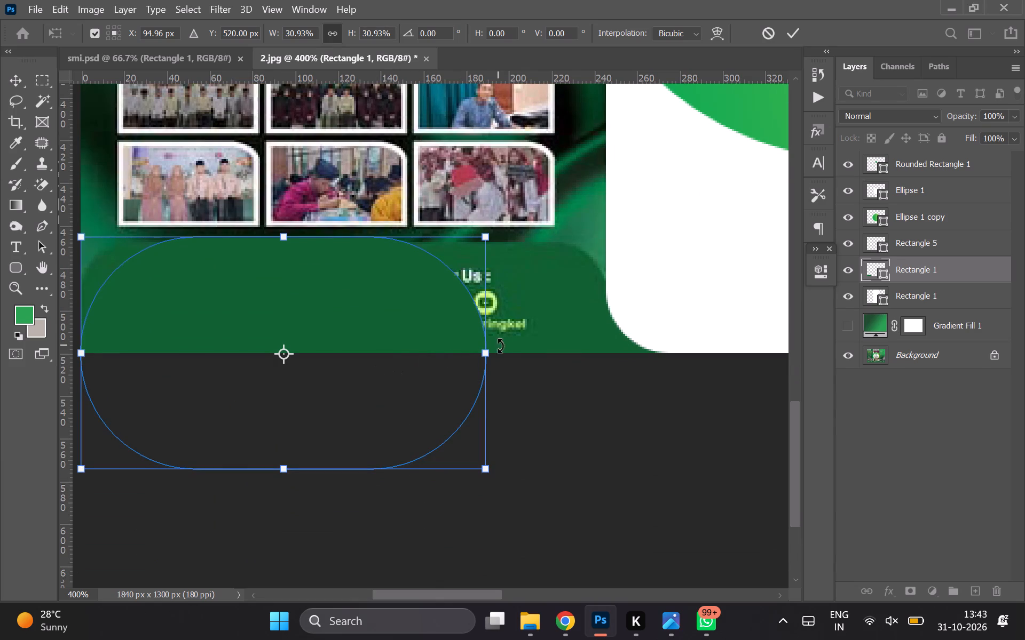
{"action": "left_click_drag", "start_coordinate": [489, 354], "coordinate": [541, 356]}
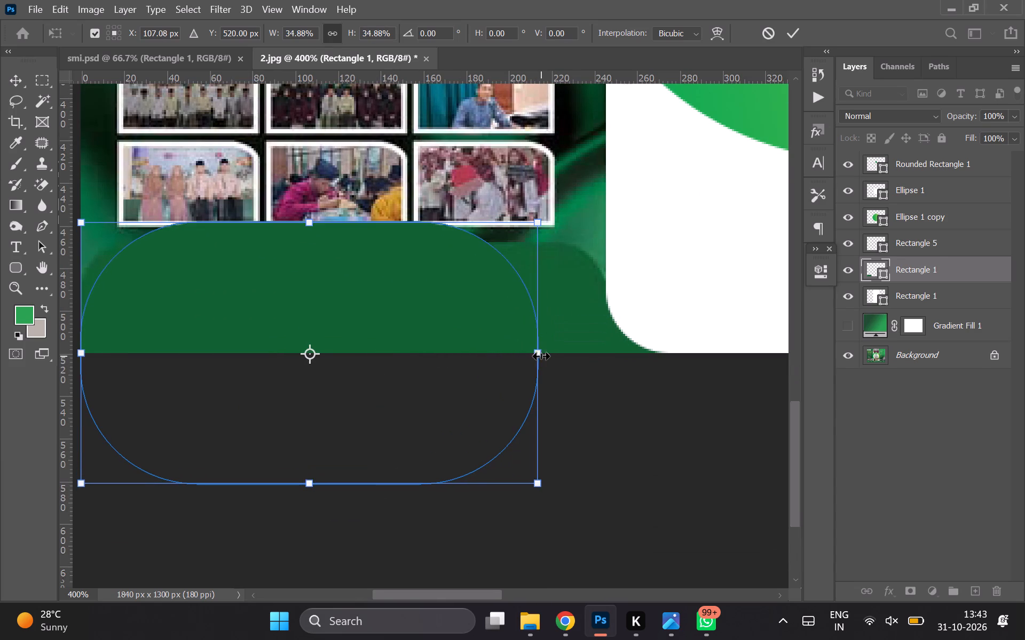
Hide the Ellipse 1 copy, Rectangle 5 and white Rectangle 1 layers, and lower the footer rectangle over the reference's first-panel footer.
{"action": "left_click", "coordinate": [853, 246]}
{"action": "left_click", "coordinate": [846, 226]}
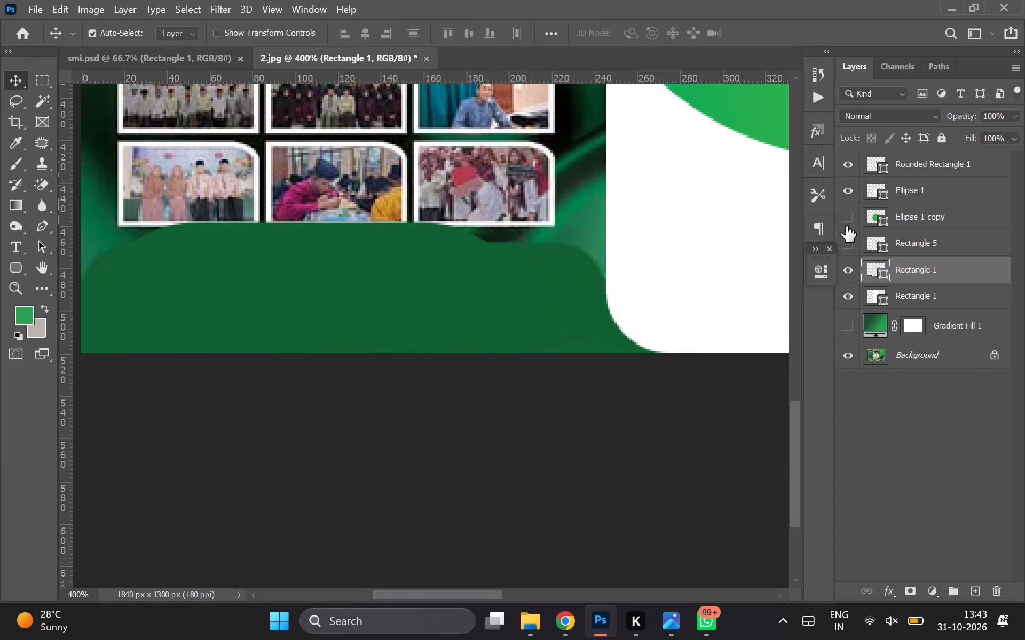
{"action": "left_click", "coordinate": [844, 287]}
{"action": "left_click_drag", "start_coordinate": [477, 279], "coordinate": [510, 338]}
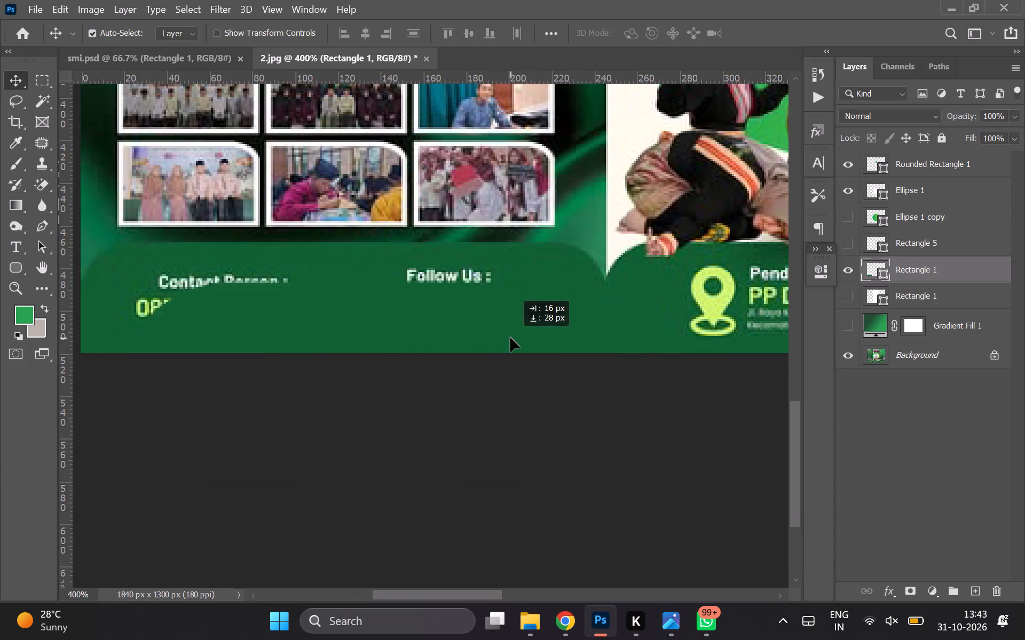
{"action": "left_click_drag", "start_coordinate": [510, 338], "coordinate": [490, 309]}
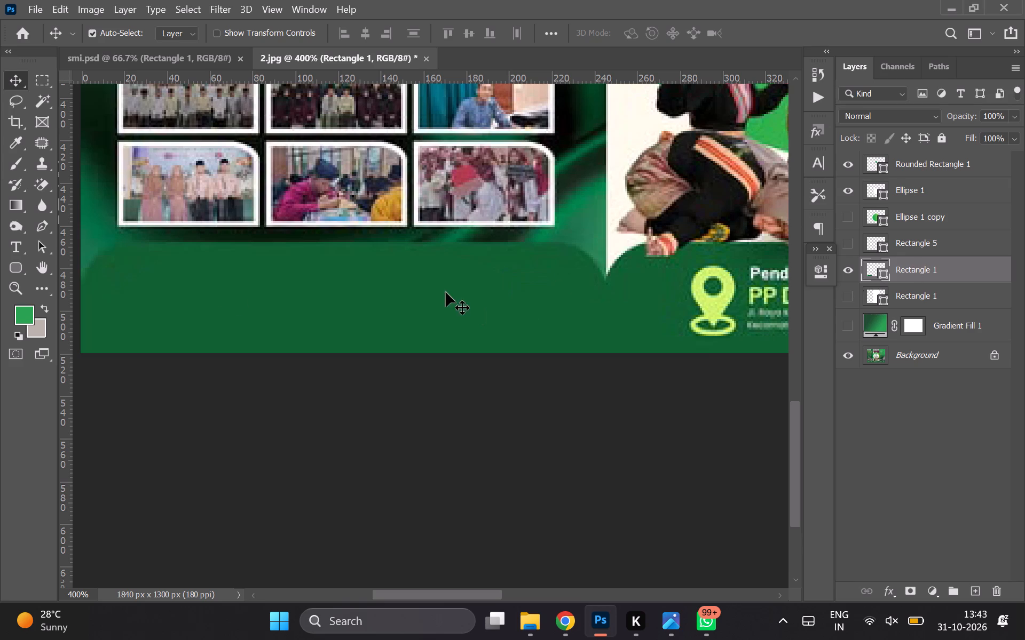
Change the footer rectangle's fill to the brighter green from the recently used colours.
{"action": "left_click", "coordinate": [814, 278]}
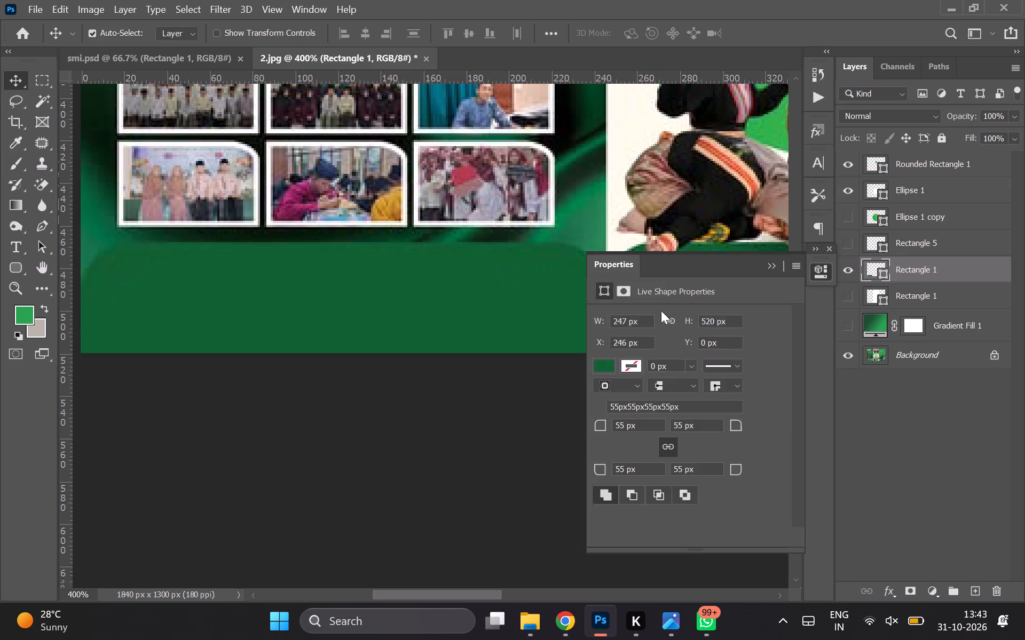
{"action": "left_click", "coordinate": [607, 368]}
{"action": "left_click", "coordinate": [626, 411]}
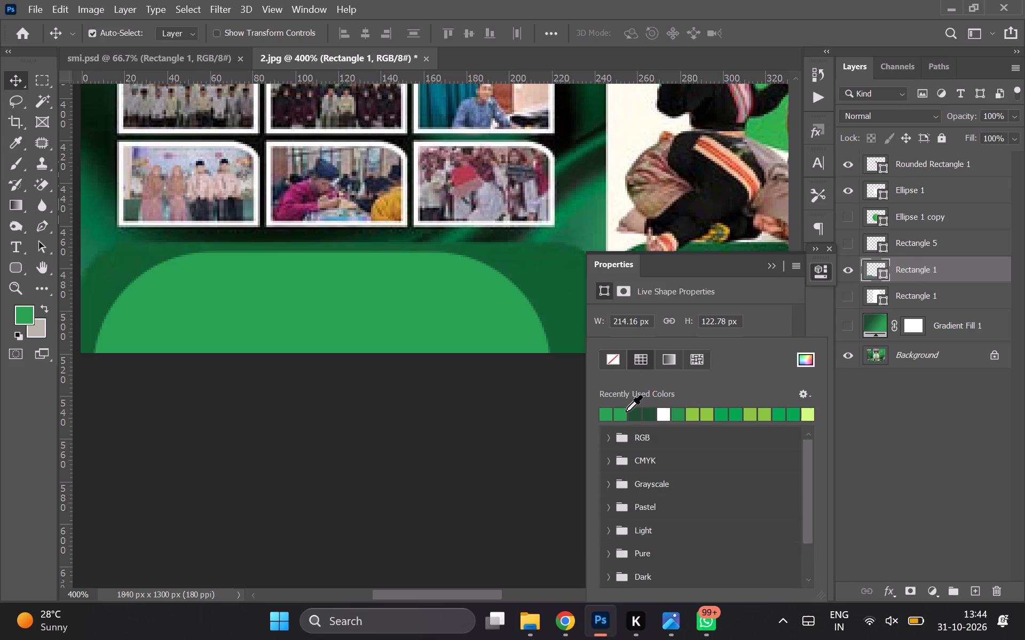
{"action": "left_click", "coordinate": [3, 90]}
{"action": "left_click", "coordinate": [11, 86]}
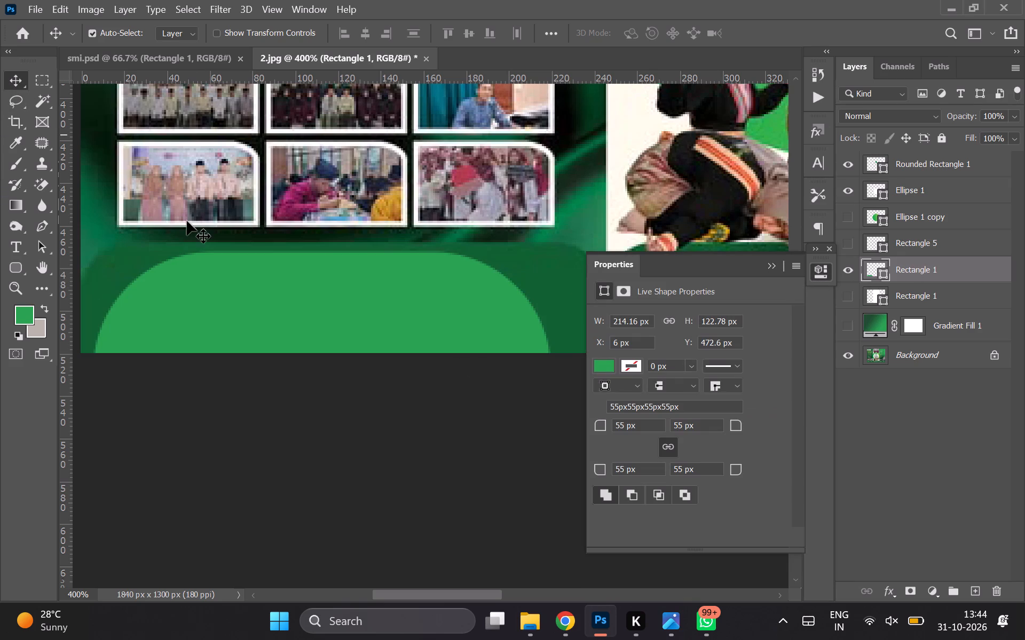
Nudge the footer rectangle up to Y 468.6 px and set all its corner radii to 20 px.
{"action": "left_click", "coordinate": [268, 322]}
{"action": "key", "text": "Up"}
{"action": "key", "text": "Up"}
{"action": "key", "text": "Up"}
{"action": "key", "text": "Up"}
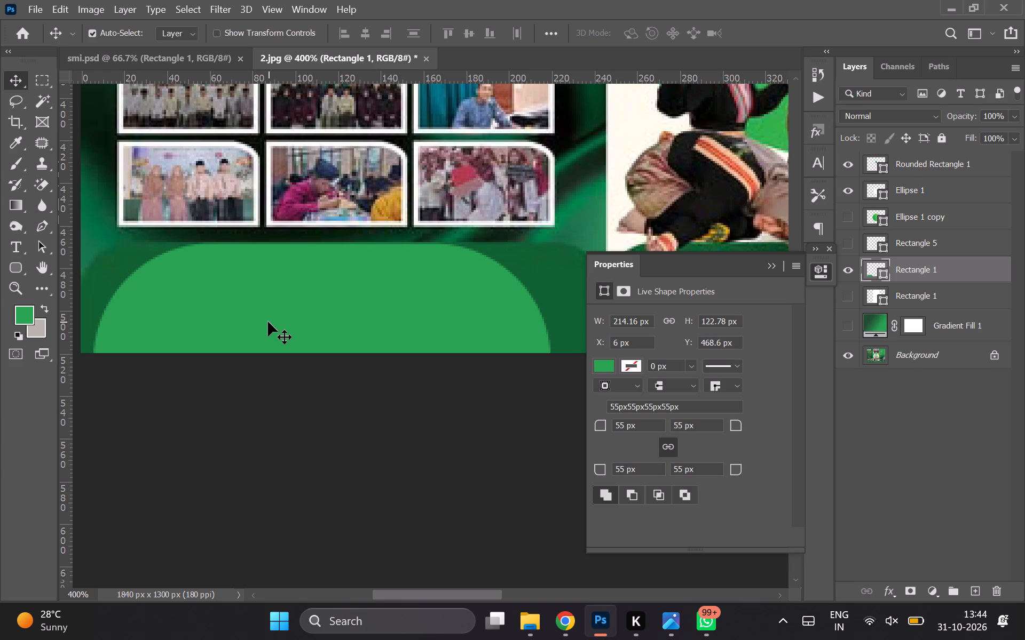
{"action": "left_click_drag", "start_coordinate": [603, 425], "coordinate": [599, 425]}
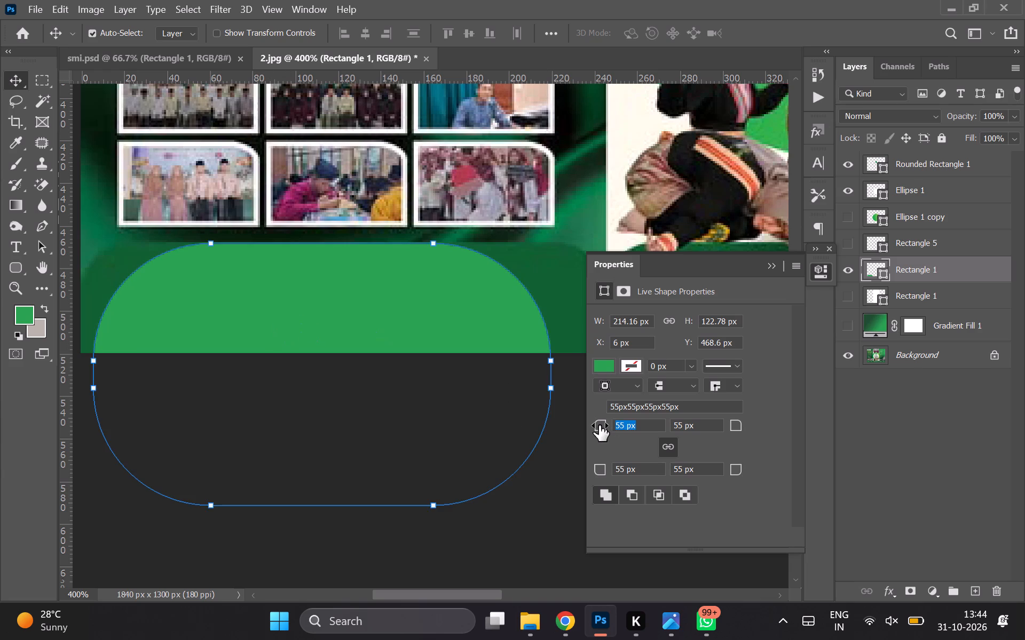
{"action": "left_click_drag", "start_coordinate": [599, 425], "coordinate": [574, 425]}
{"action": "left_click", "coordinate": [375, 298]}
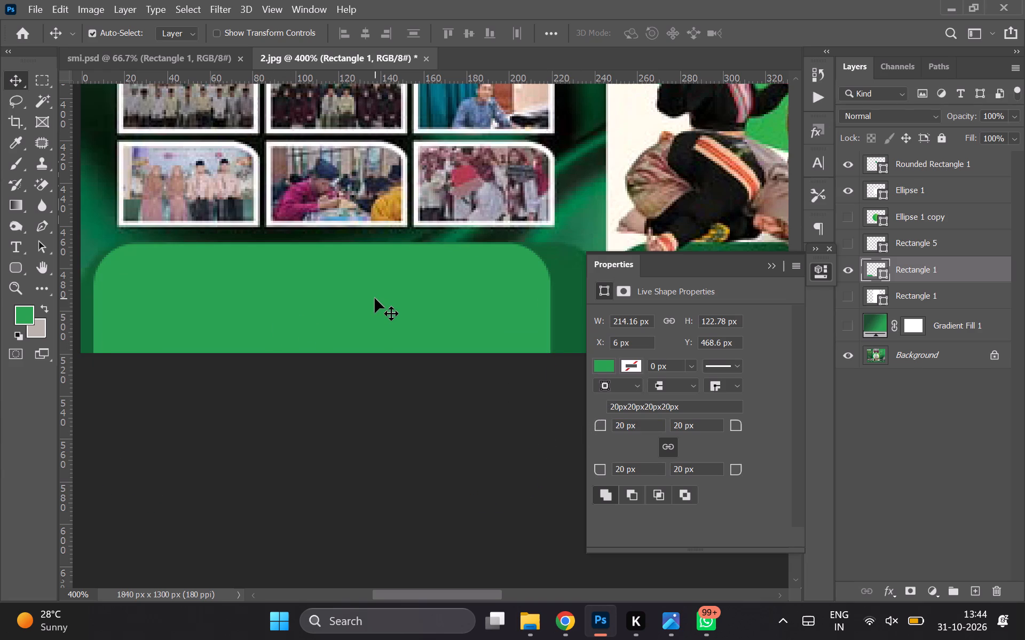
Move the footer rectangle to X 1 px, Y 469.6 px and widen it to about 243 px across the first panel.
{"action": "key", "text": "Left"}
{"action": "key", "text": "Left"}
{"action": "key", "text": "Left"}
{"action": "key", "text": "Left"}
{"action": "key", "text": "Left"}
{"action": "key", "text": "Down"}
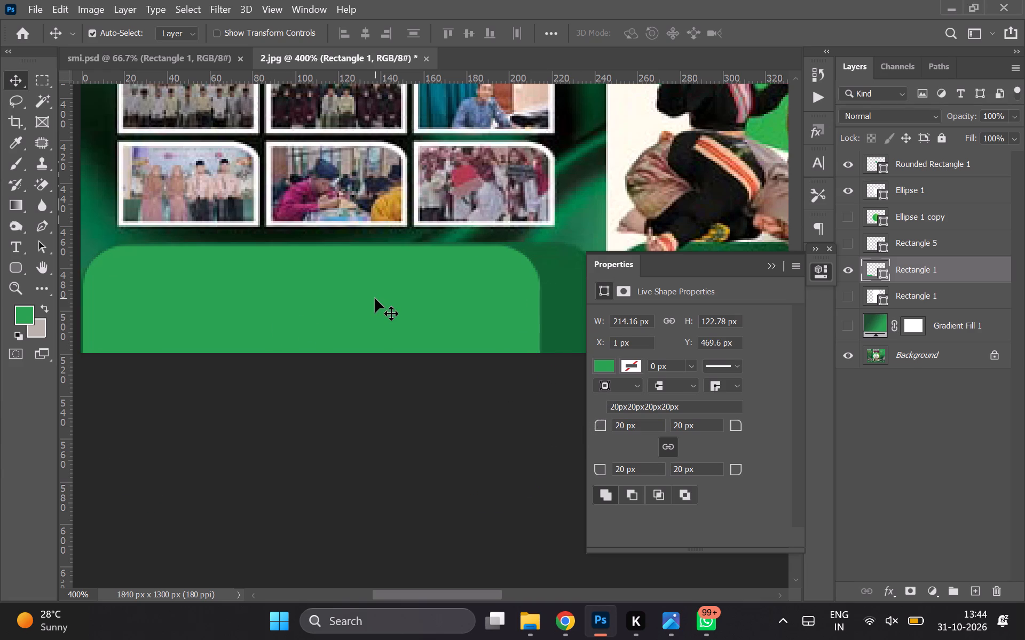
{"action": "left_click_drag", "start_coordinate": [596, 318], "coordinate": [620, 321]}
{"action": "scroll", "coordinate": [480, 316], "scroll_direction": "right", "scroll_amount": 1}
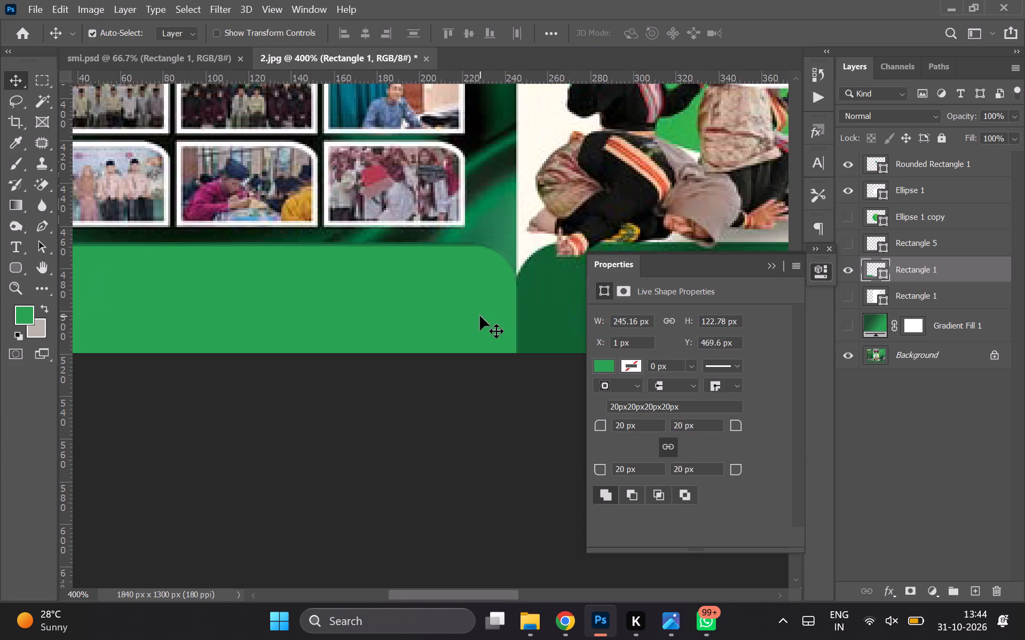
{"action": "scroll", "coordinate": [480, 316], "scroll_direction": "right", "scroll_amount": 1}
{"action": "left_click", "coordinate": [635, 314]}
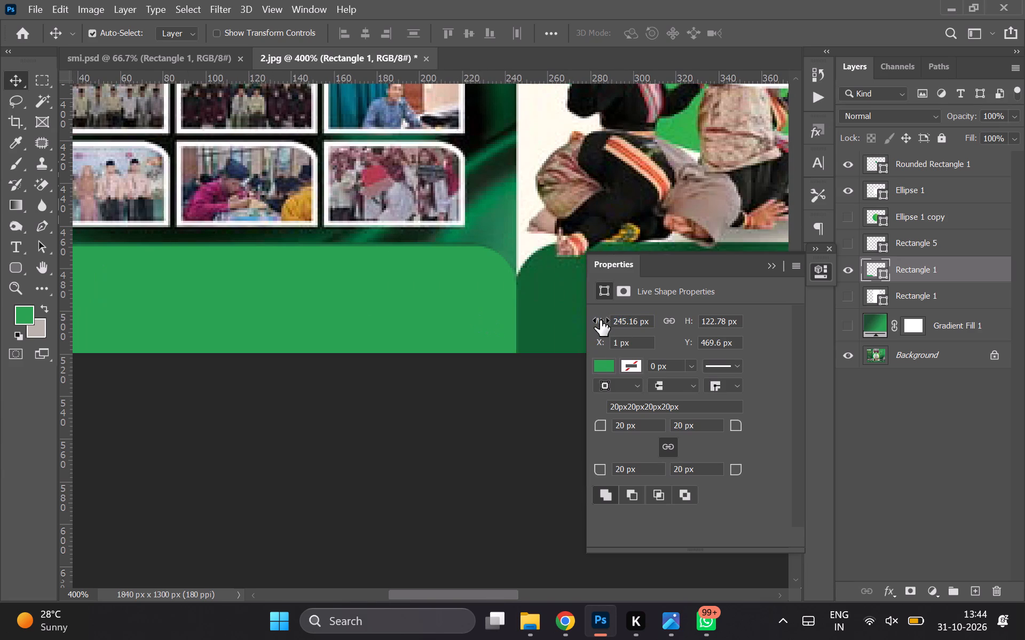
{"action": "left_click", "coordinate": [600, 320]}
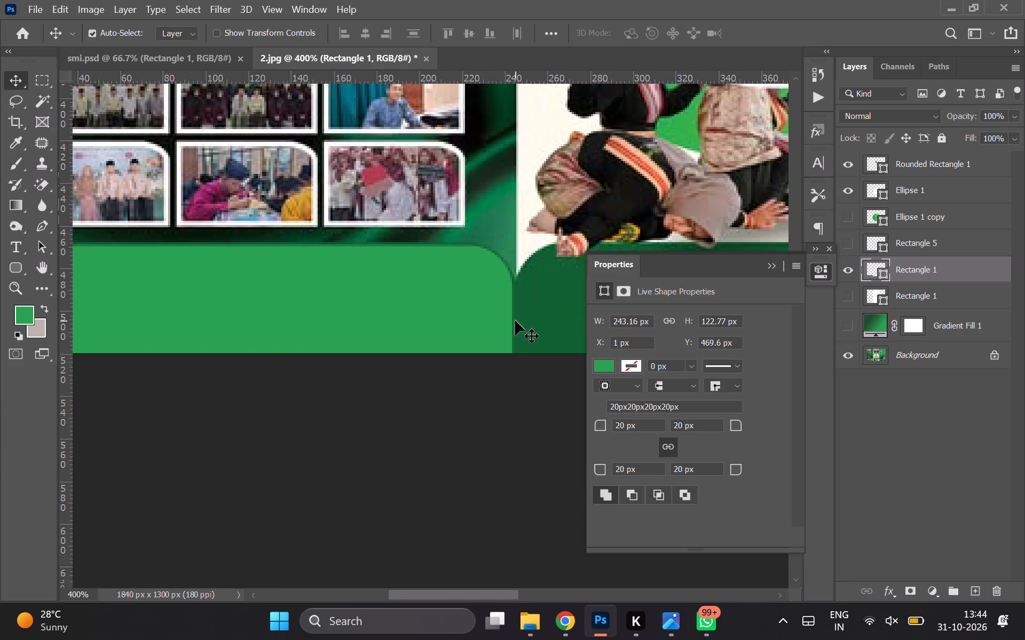
Align the footer rectangle with the reference footer at X 1 px, Y 468.6 px, checking both of its ends.
{"action": "scroll", "coordinate": [515, 321], "scroll_direction": "left", "scroll_amount": 4}
{"action": "left_click", "coordinate": [534, 309]}
{"action": "key", "text": "Up"}
{"action": "key", "text": "Right"}
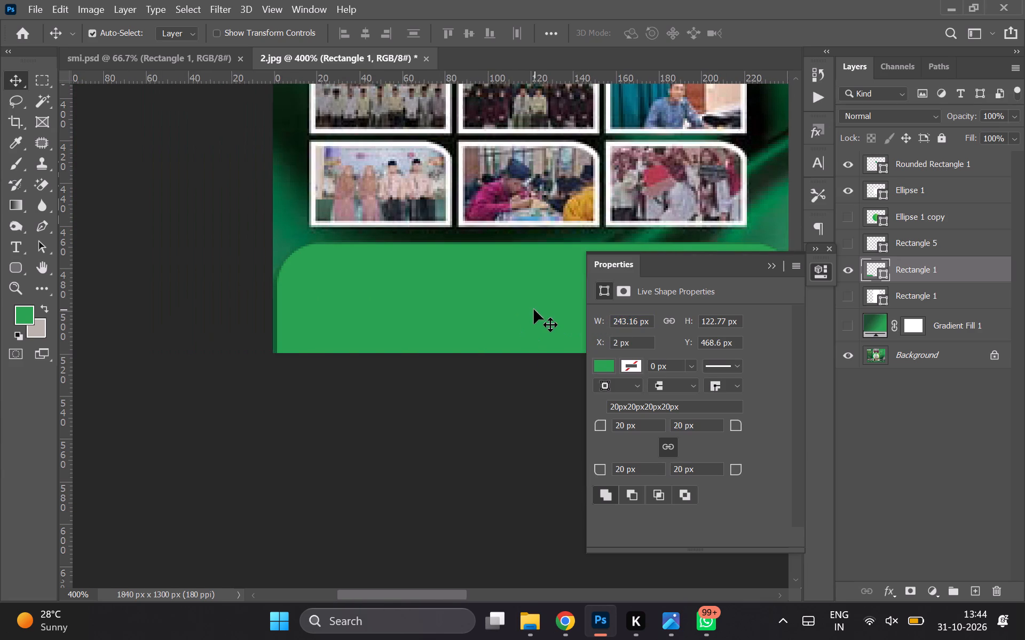
{"action": "scroll", "coordinate": [534, 309], "scroll_direction": "right", "scroll_amount": 3}
{"action": "scroll", "coordinate": [448, 291], "scroll_direction": "left", "scroll_amount": 3}
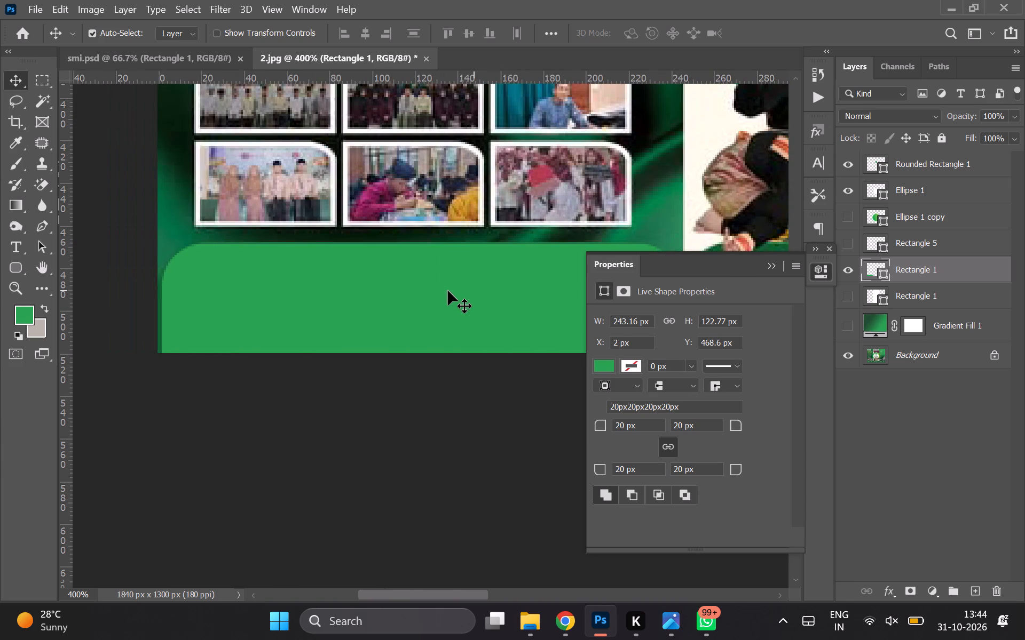
{"action": "key", "text": "Left"}
{"action": "scroll", "coordinate": [448, 291], "scroll_direction": "right", "scroll_amount": 2}
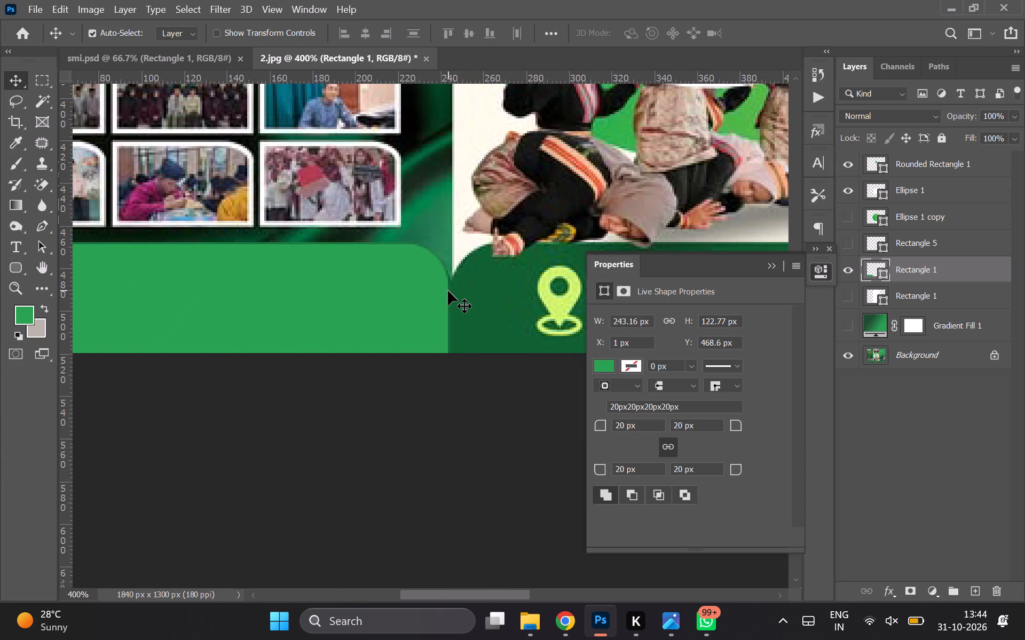
{"action": "scroll", "coordinate": [448, 291], "scroll_direction": "right", "scroll_amount": 1}
{"action": "scroll", "coordinate": [448, 291], "scroll_direction": "left", "scroll_amount": 1}
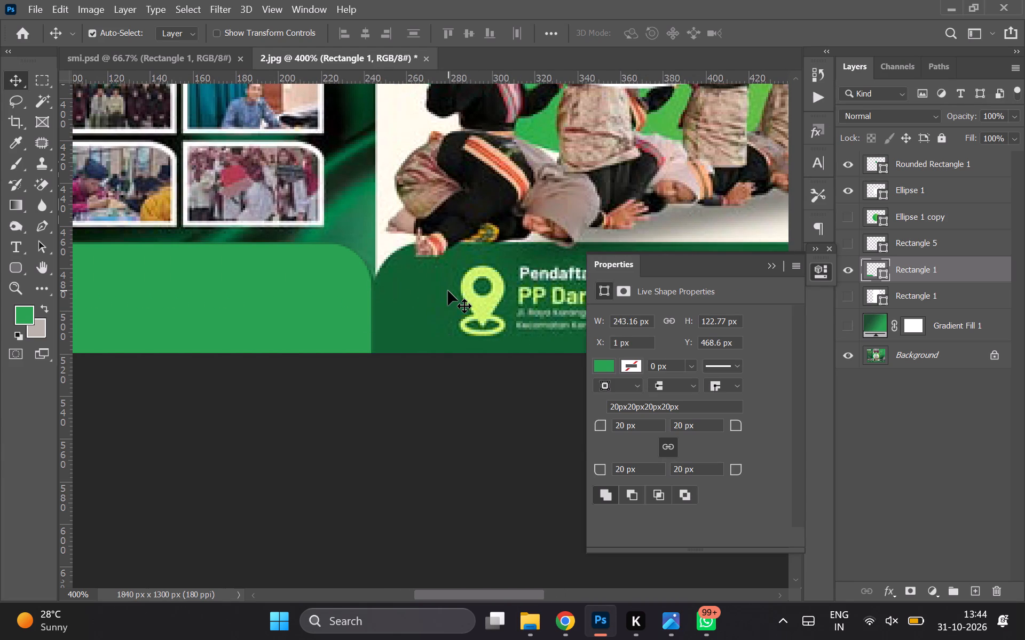
Duplicate the first panel's footer rectangle and shift the copy horizontally towards the second panel, to X 341 px.
{"action": "scroll", "coordinate": [448, 291], "scroll_direction": "left", "scroll_amount": 1}
{"action": "key", "text": "ctrl+j"}
{"action": "key", "text": "shift+Right"}
{"action": "key", "text": "shift+Right"}
{"action": "key", "text": "shift+Right"}
{"action": "key", "text": "shift+Right"}
{"action": "key", "text": "shift+Right"}
{"action": "key", "text": "shift+Right"}
{"action": "key", "text": "shift+Right"}
{"action": "key", "text": "shift+Right"}
{"action": "key", "text": "shift+Right"}
{"action": "key", "text": "shift+Right"}
{"action": "key", "text": "shift+Right"}
{"action": "key", "text": "shift+Right"}
{"action": "key", "text": "shift+Right"}
{"action": "key", "text": "shift+Right"}
{"action": "key", "text": "shift+Right"}
{"action": "key", "text": "shift+Right"}
{"action": "key", "text": "shift+Right"}
{"action": "key", "text": "shift+Right"}
{"action": "key", "text": "shift+Right"}
{"action": "key", "text": "shift+Right"}
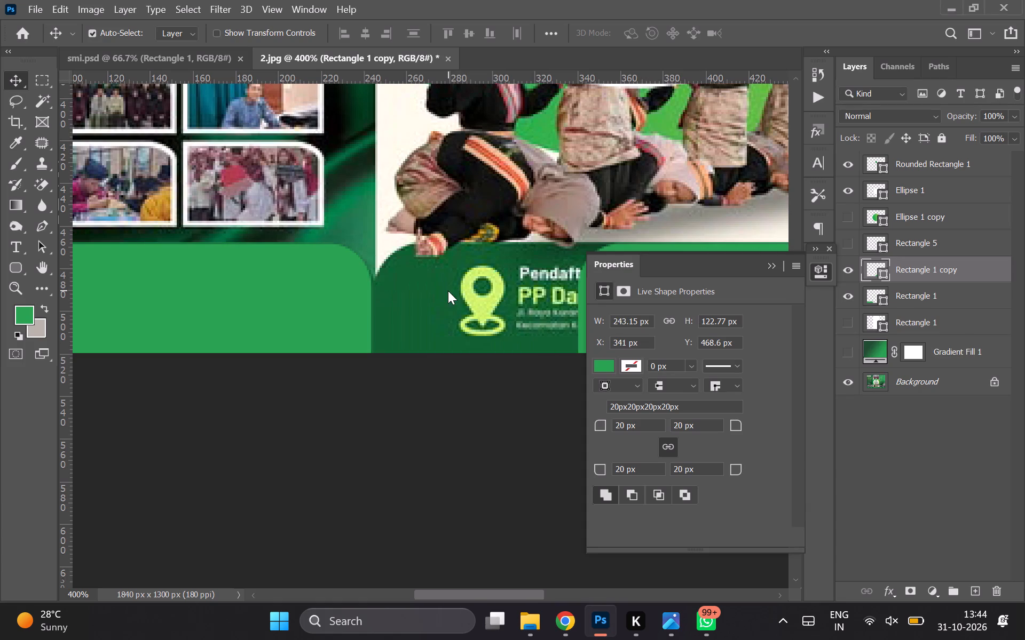
Switch to smi.psd and examine the corner radii of the first panel's footer rectangle.
{"action": "left_click", "coordinate": [172, 54]}
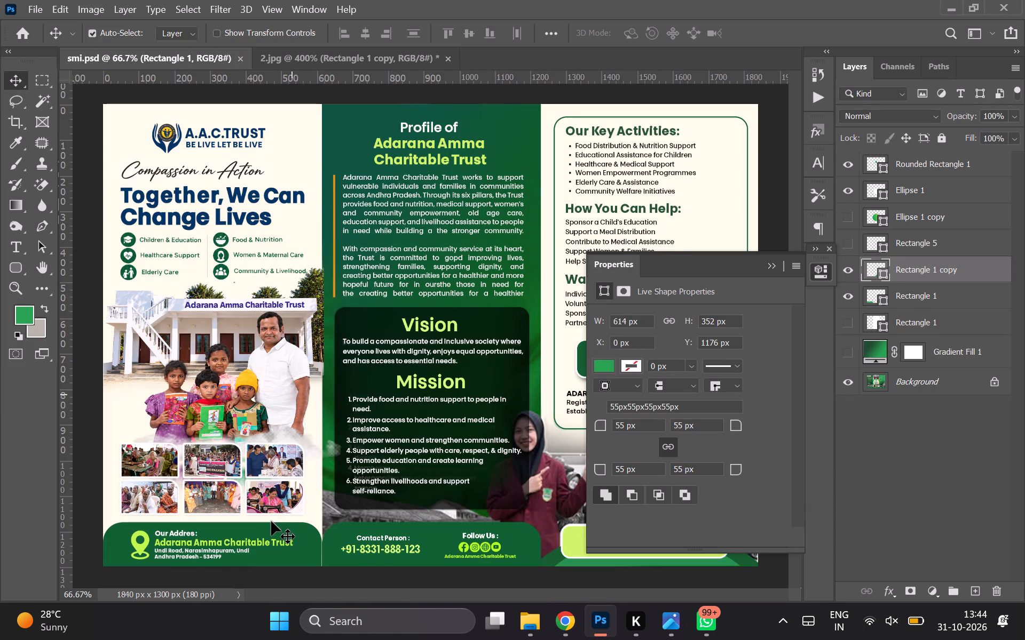
{"action": "left_click", "coordinate": [303, 532]}
{"action": "left_click", "coordinate": [306, 533]}
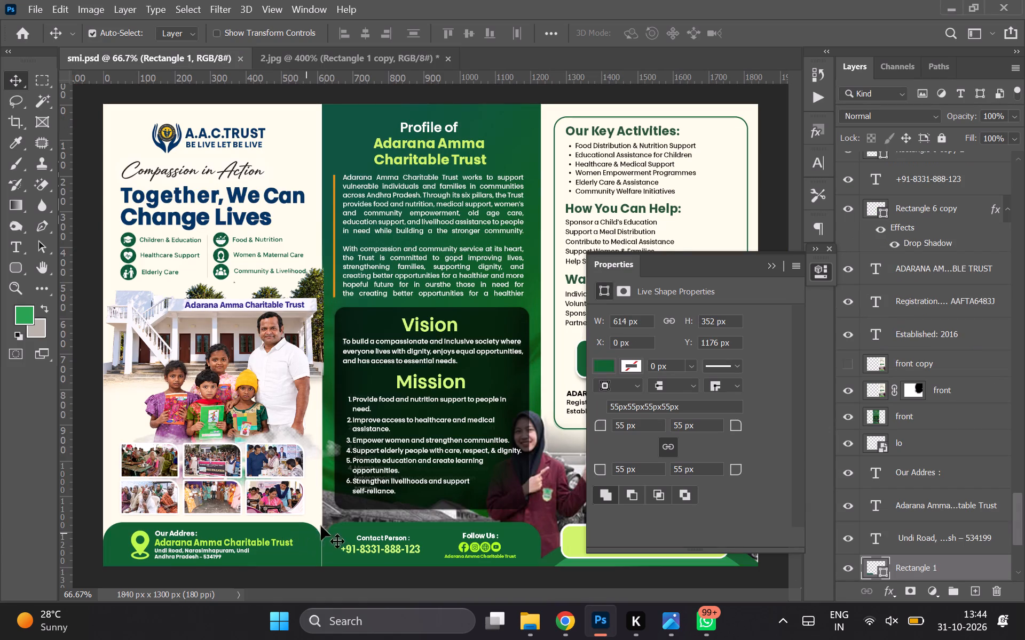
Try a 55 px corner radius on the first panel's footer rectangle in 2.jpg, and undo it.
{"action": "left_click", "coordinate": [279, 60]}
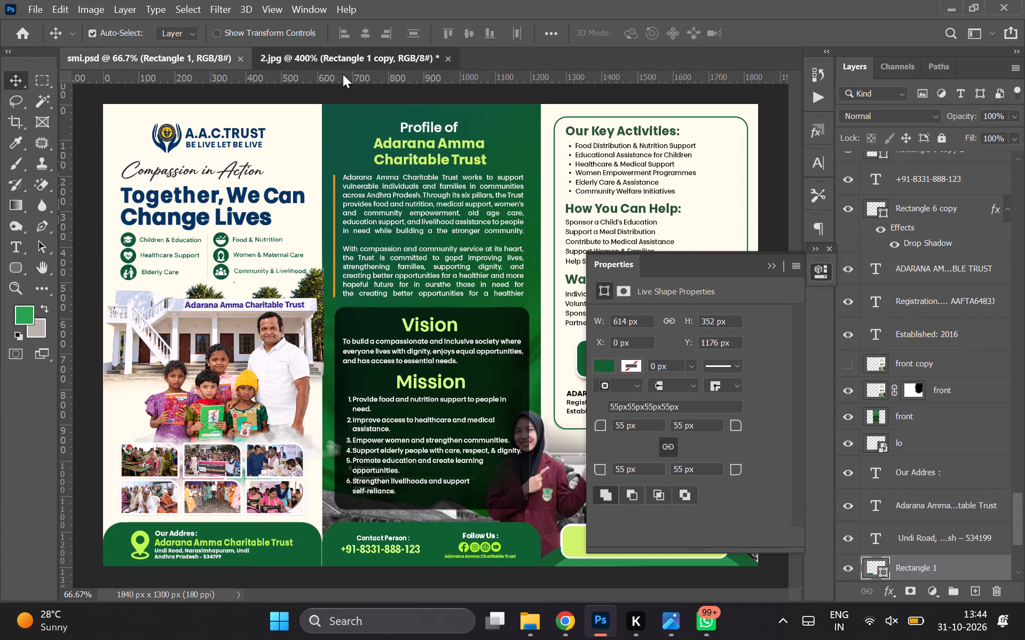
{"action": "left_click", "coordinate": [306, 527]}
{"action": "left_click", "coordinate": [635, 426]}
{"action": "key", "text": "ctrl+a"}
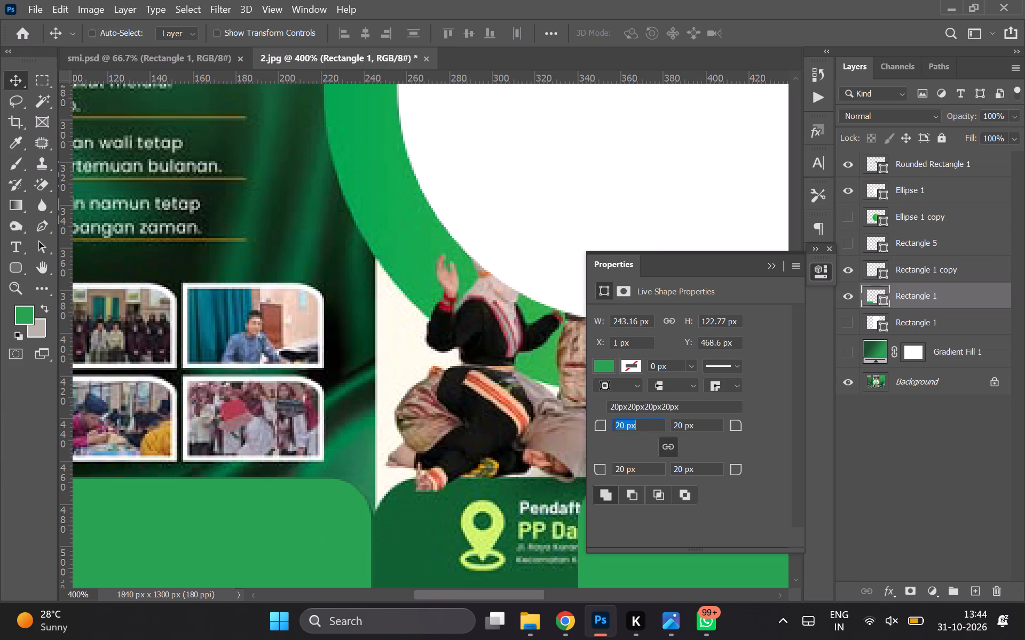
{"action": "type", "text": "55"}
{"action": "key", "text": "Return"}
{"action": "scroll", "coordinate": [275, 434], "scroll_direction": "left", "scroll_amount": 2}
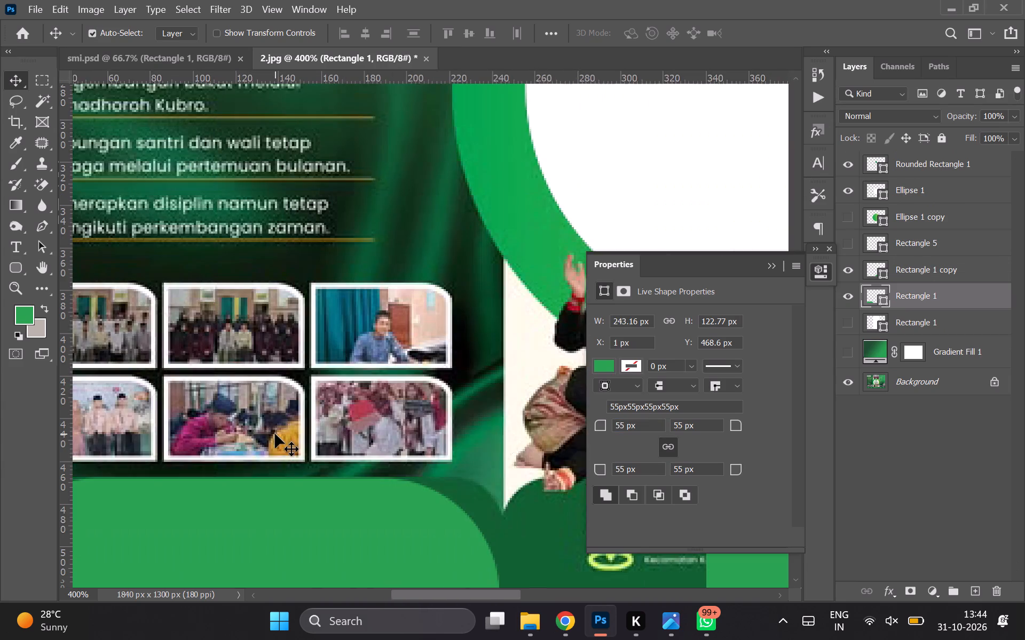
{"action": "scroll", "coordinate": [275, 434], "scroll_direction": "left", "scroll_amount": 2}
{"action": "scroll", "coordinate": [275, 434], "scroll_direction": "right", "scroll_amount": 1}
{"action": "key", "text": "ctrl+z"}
Place the copied footer rectangle over the second panel's footer at X 244 px, with 26 px corner radii.
{"action": "scroll", "coordinate": [386, 420], "scroll_direction": "right", "scroll_amount": 6}
{"action": "left_click_drag", "start_coordinate": [474, 492], "coordinate": [272, 494]}
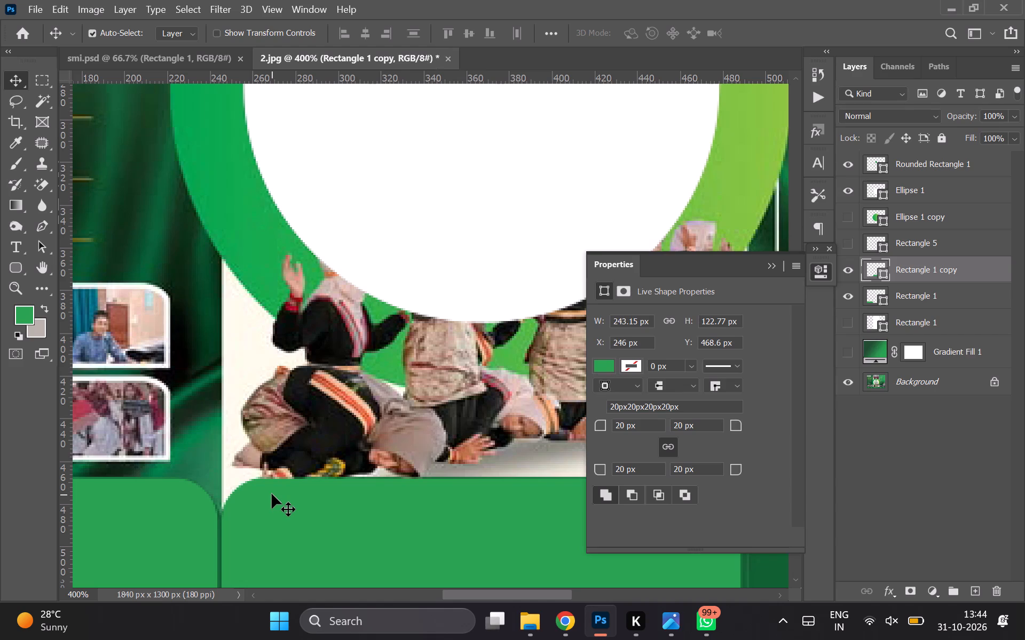
{"action": "left_click", "coordinate": [603, 423]}
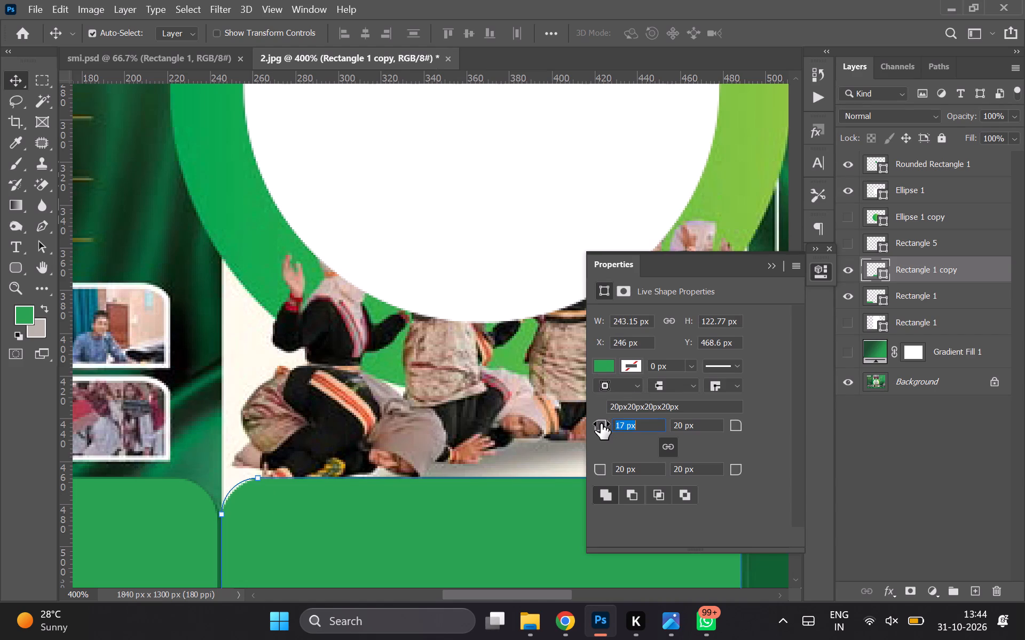
{"action": "left_click", "coordinate": [465, 495]}
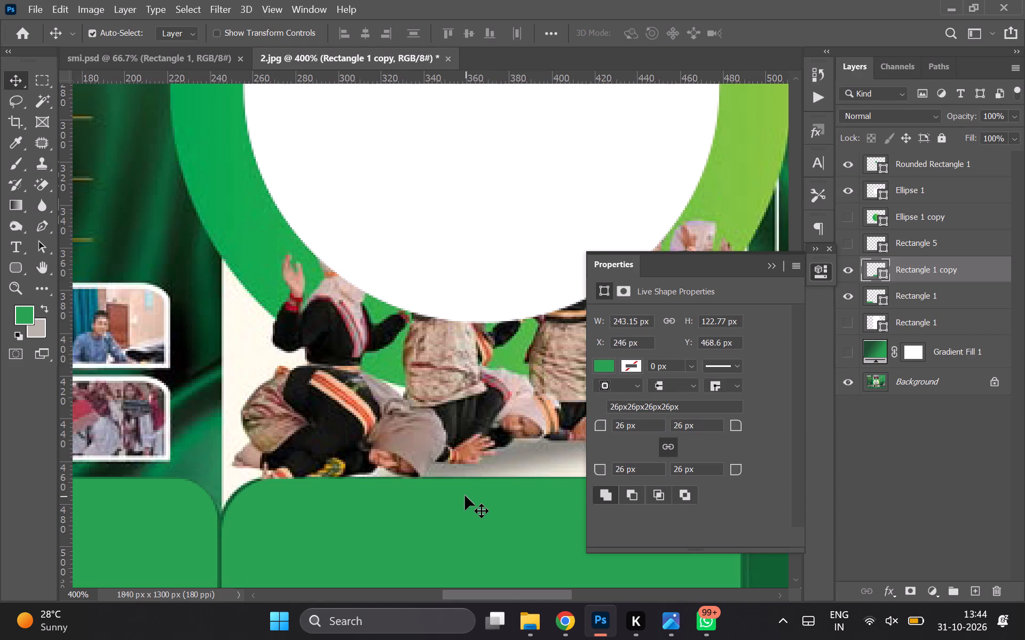
{"action": "key", "text": "Left"}
{"action": "key", "text": "Left"}
Fit the copied footer rectangle to the second panel's footer, resizing it to 248 by 123 px at Y 468 px.
{"action": "scroll", "coordinate": [465, 495], "scroll_direction": "right", "scroll_amount": 2}
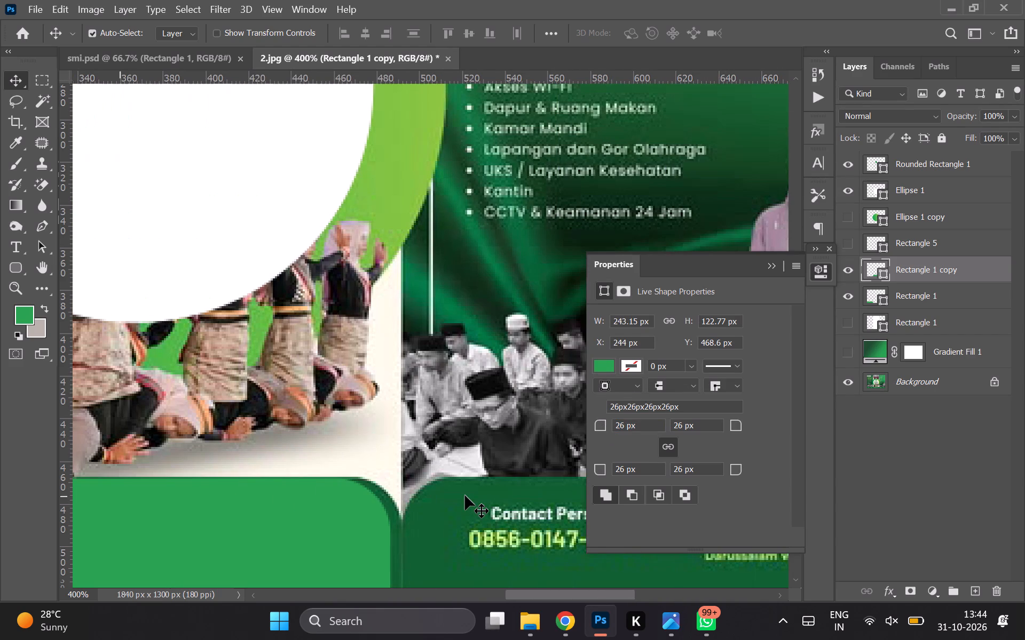
{"action": "scroll", "coordinate": [465, 495], "scroll_direction": "right", "scroll_amount": 1}
{"action": "key", "text": "Up"}
{"action": "key", "text": "ctrl+t"}
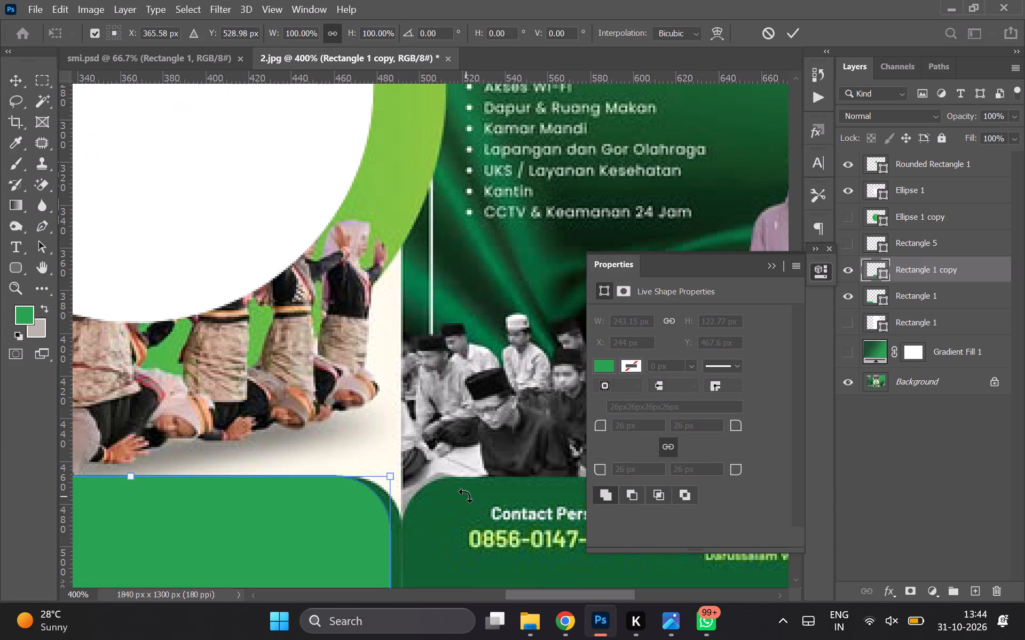
{"action": "left_click_drag", "start_coordinate": [392, 530], "coordinate": [400, 534]}
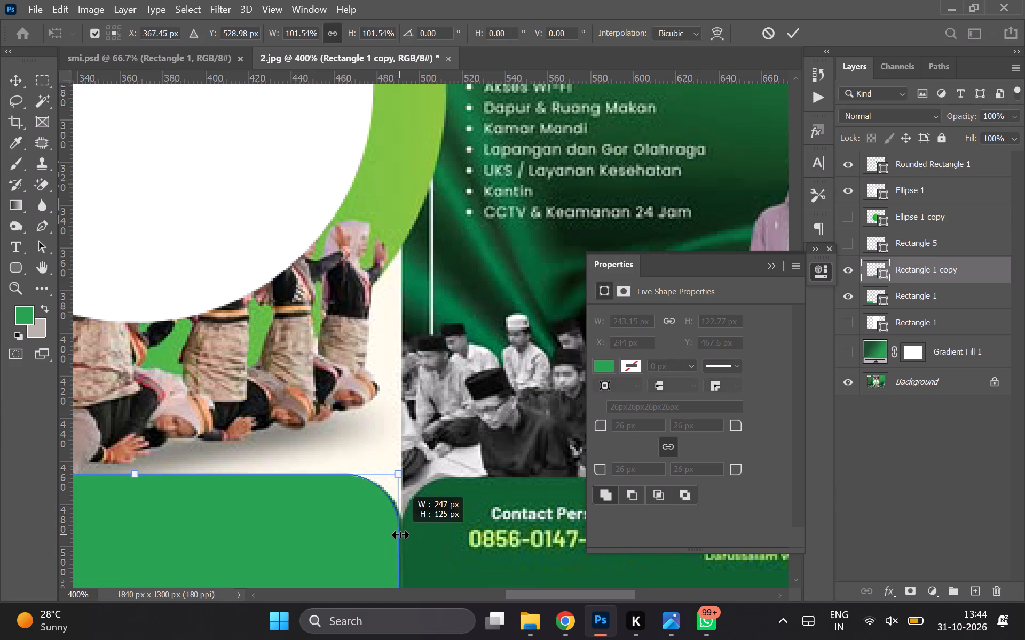
{"action": "left_click_drag", "start_coordinate": [400, 534], "coordinate": [396, 535]}
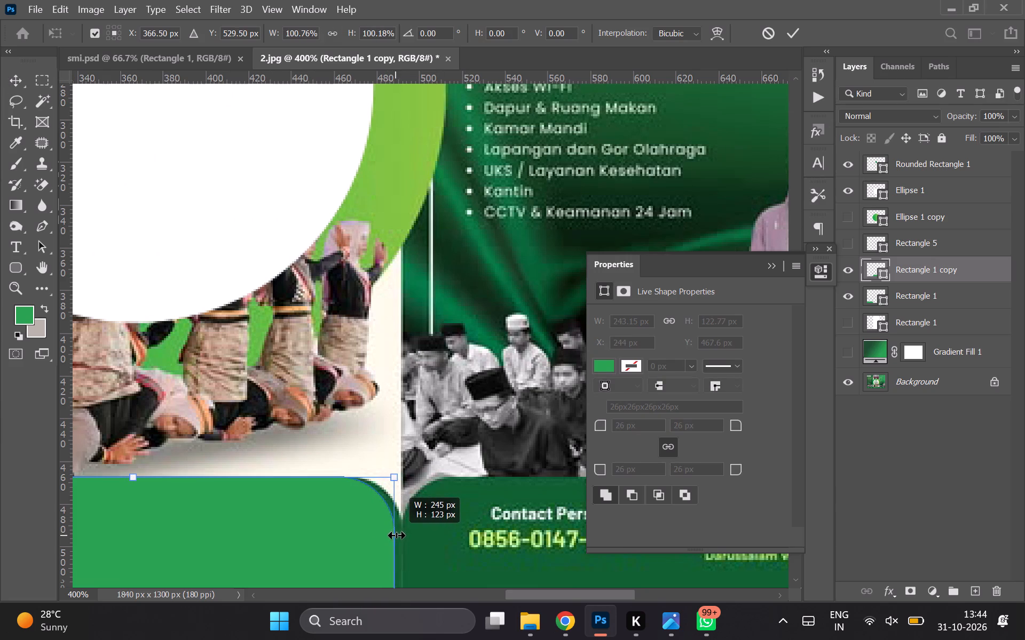
{"action": "left_click_drag", "start_coordinate": [396, 535], "coordinate": [400, 537]}
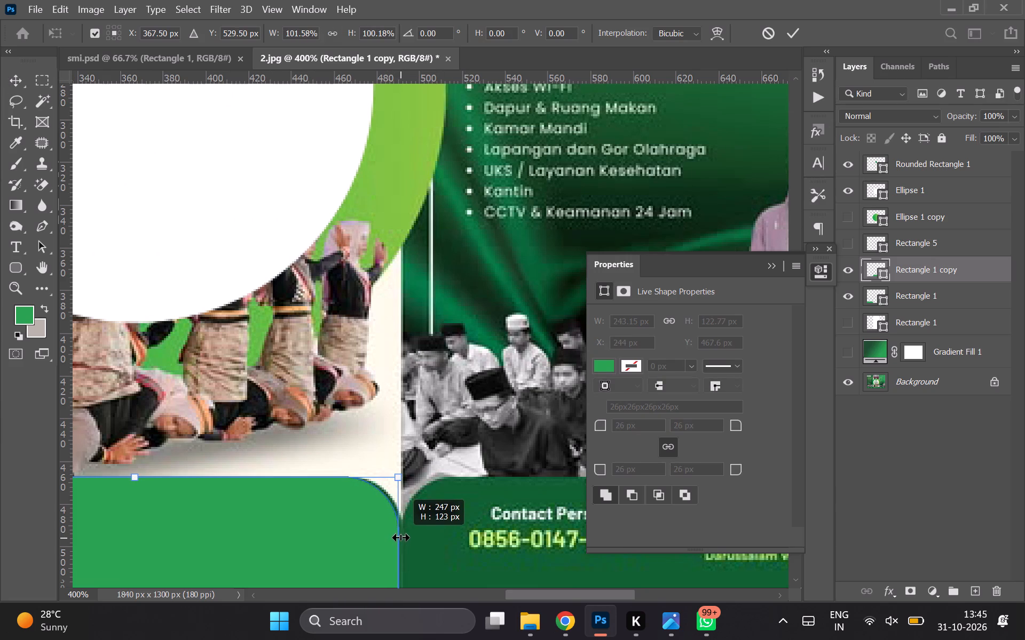
{"action": "left_click_drag", "start_coordinate": [400, 537], "coordinate": [402, 535]}
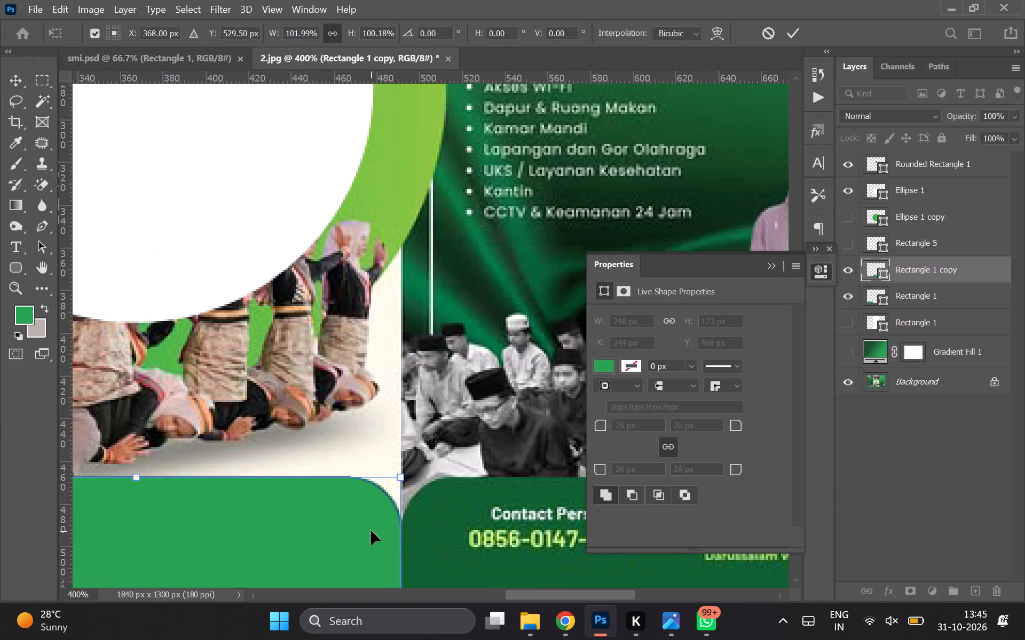
{"action": "double_click", "coordinate": [371, 531]}
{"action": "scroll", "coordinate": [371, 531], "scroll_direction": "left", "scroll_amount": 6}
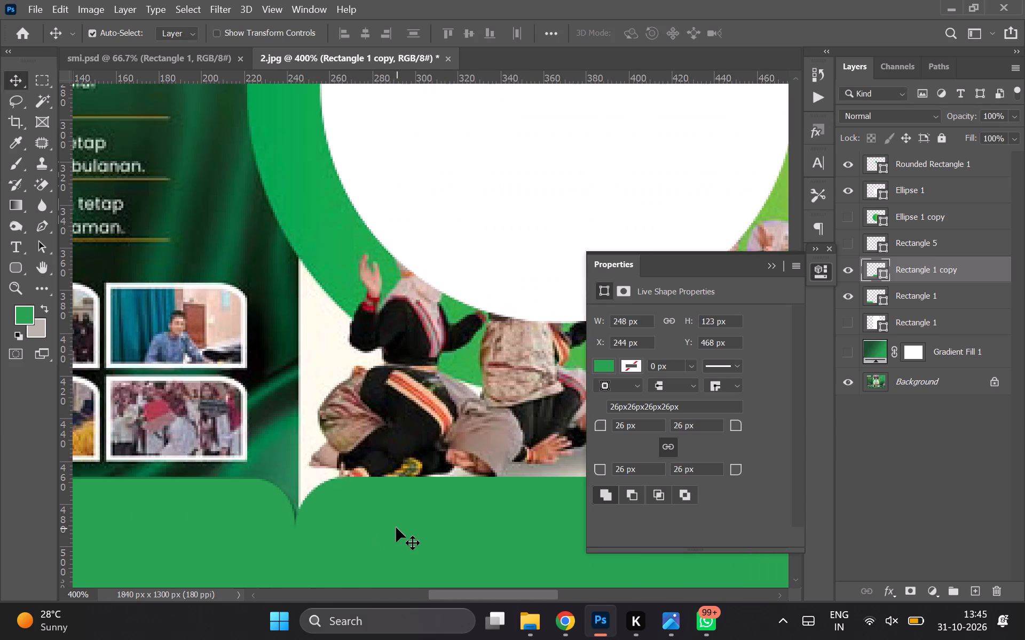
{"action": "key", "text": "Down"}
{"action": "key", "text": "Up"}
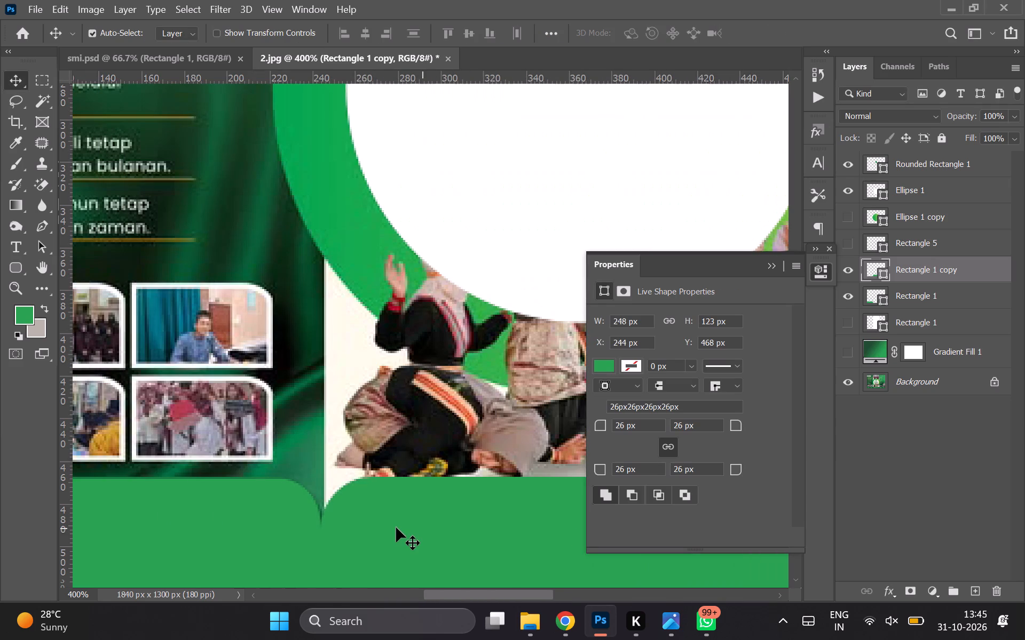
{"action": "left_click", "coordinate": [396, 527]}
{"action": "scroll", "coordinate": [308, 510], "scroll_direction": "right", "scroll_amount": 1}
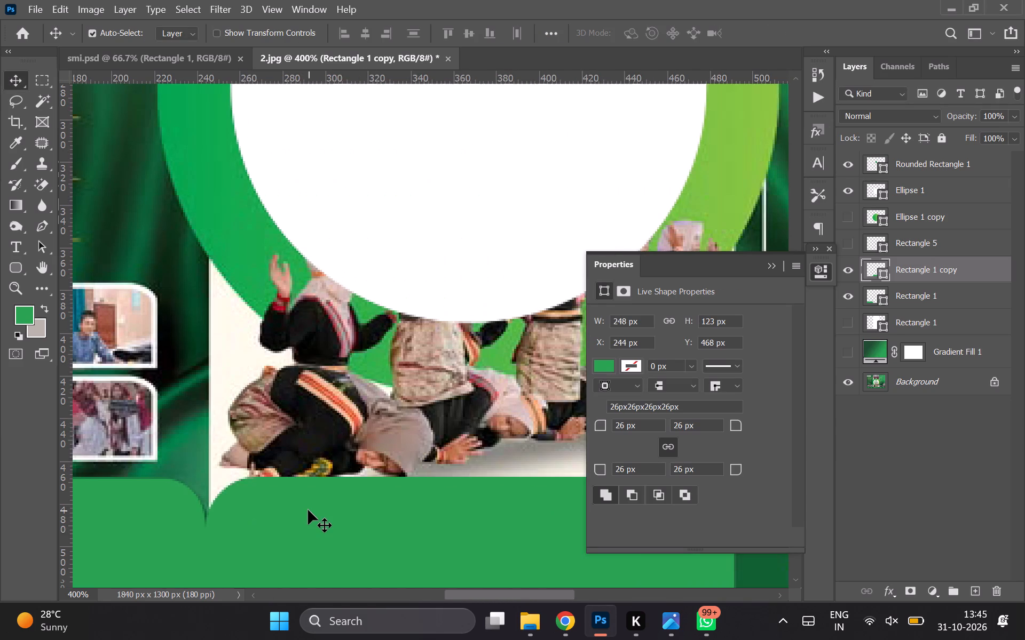
Set all four corner radii of the second panel's footer rectangle to 27 px.
{"action": "left_click", "coordinate": [605, 425]}
{"action": "left_click", "coordinate": [637, 427]}
{"action": "key", "text": "ctrl+a"}
{"action": "type", "text": "27"}
{"action": "key", "text": "Return"}
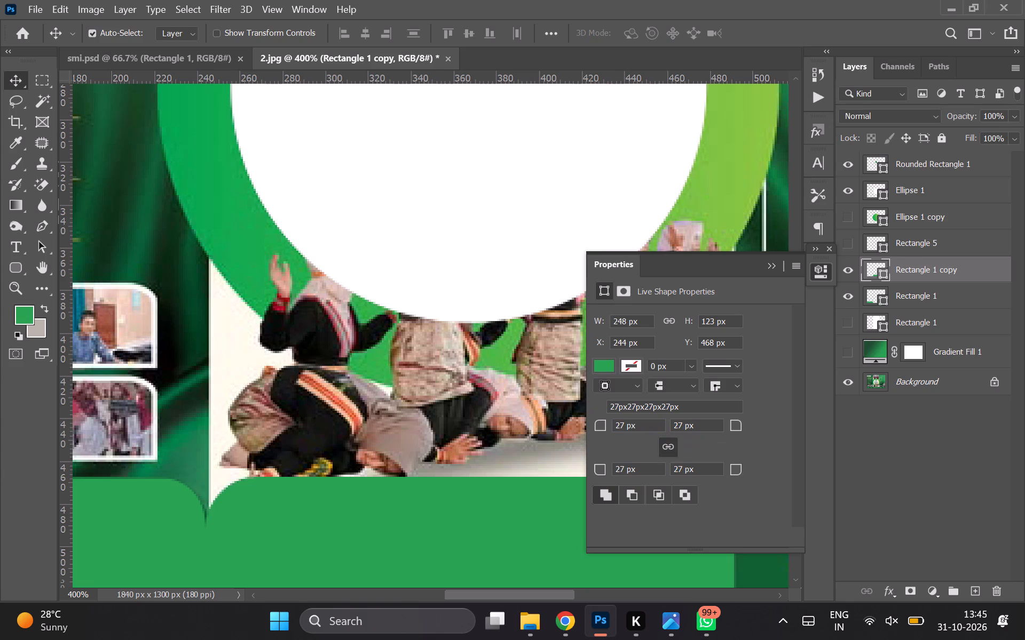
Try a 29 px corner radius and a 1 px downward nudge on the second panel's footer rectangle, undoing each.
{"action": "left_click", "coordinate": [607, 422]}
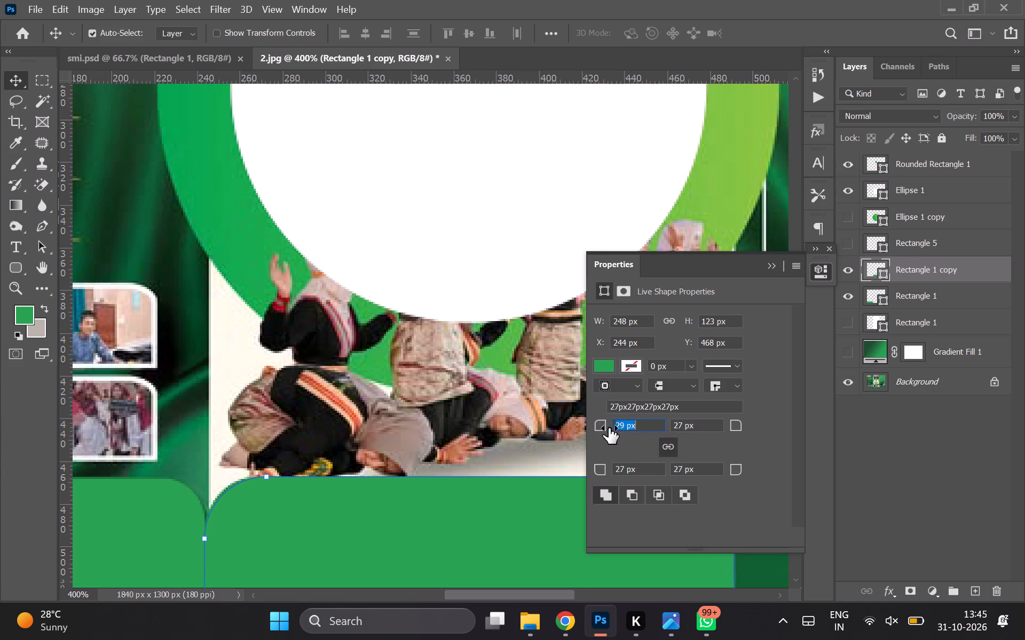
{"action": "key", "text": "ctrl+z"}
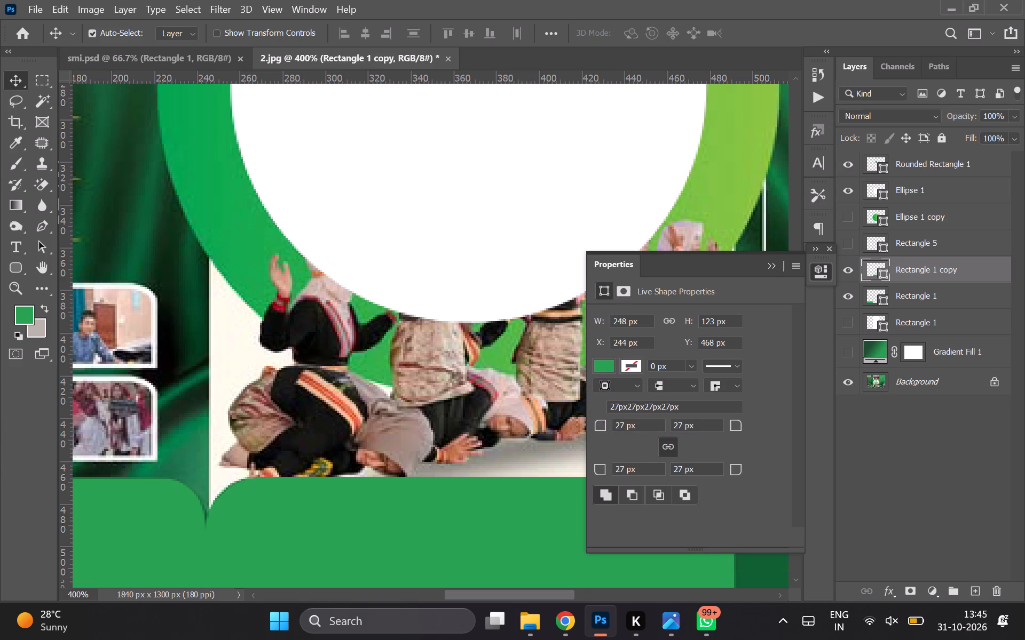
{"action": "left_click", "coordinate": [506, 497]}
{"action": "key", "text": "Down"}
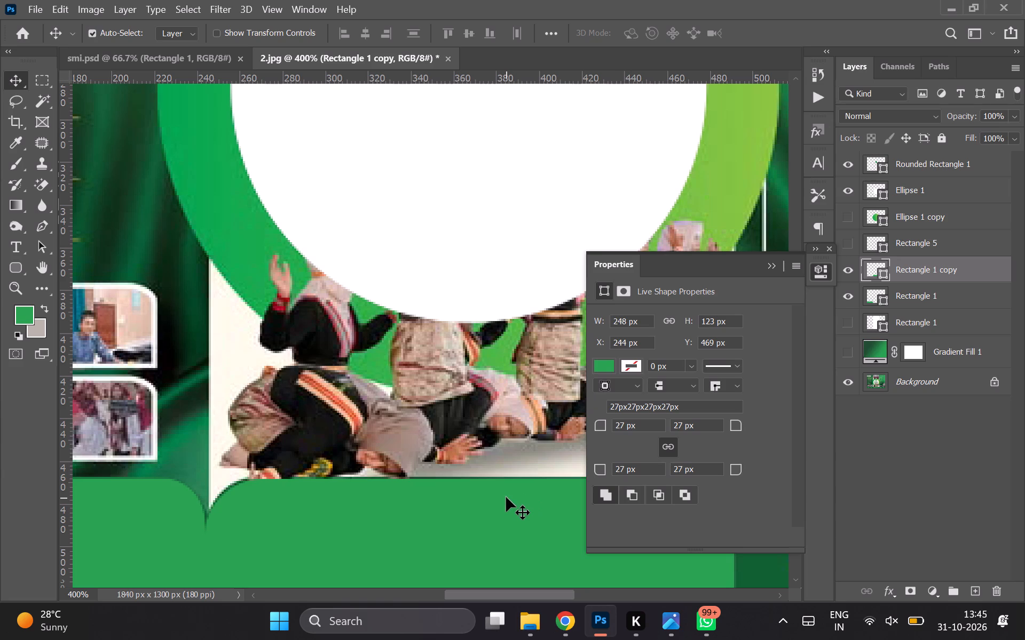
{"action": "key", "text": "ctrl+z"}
Set all four corner radii of the first panel's footer rectangle to 27 px.
{"action": "left_click", "coordinate": [151, 523]}
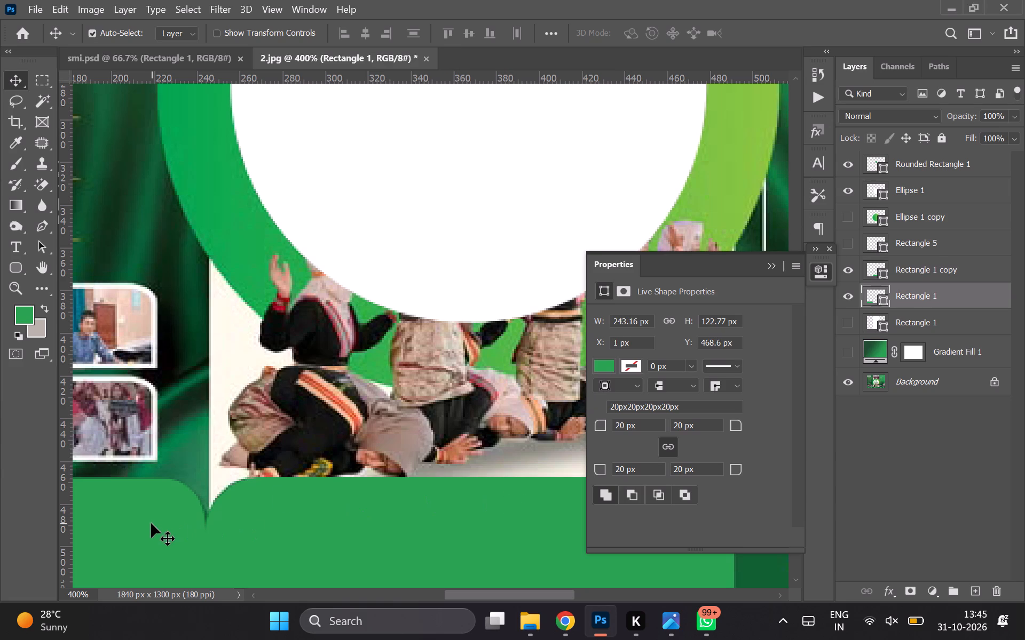
{"action": "left_click", "coordinate": [617, 422]}
{"action": "key", "text": "ctrl+a"}
{"action": "type", "text": "27"}
{"action": "key", "text": "Return"}
Fit the first panel's footer rectangle to the reference at X 0 px, Y 468 px, resizing it to 247 by 123 px.
{"action": "scroll", "coordinate": [467, 449], "scroll_direction": "left", "scroll_amount": 4}
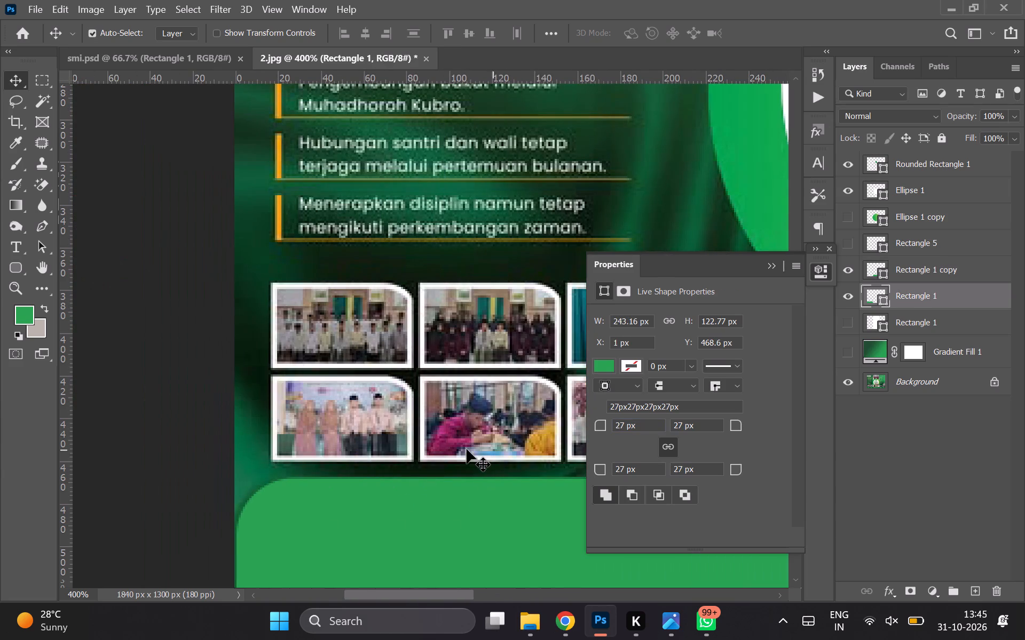
{"action": "left_click", "coordinate": [390, 489]}
{"action": "key", "text": "Left"}
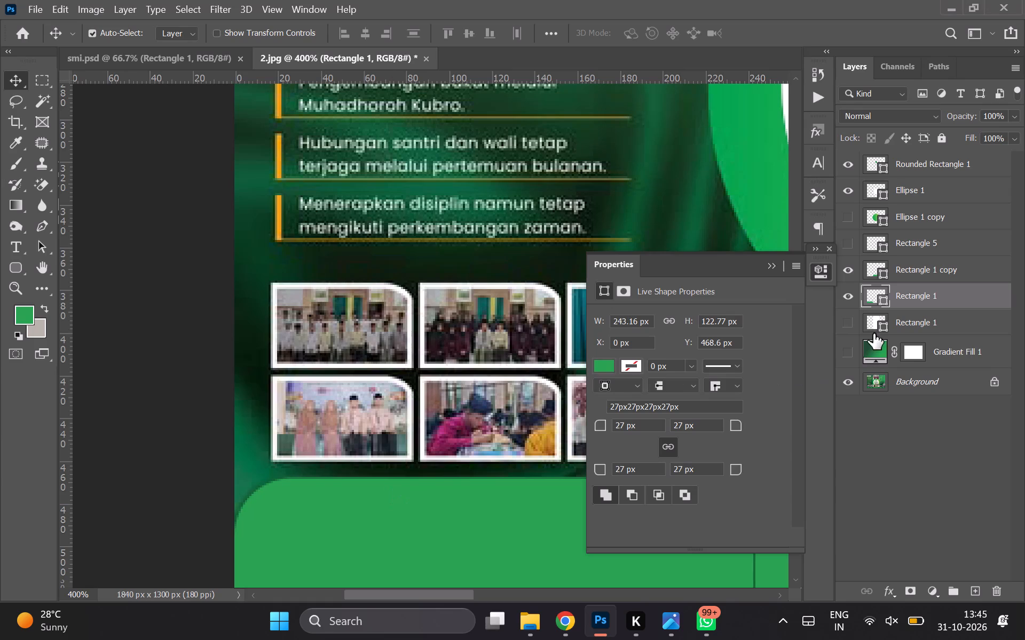
{"action": "left_click", "coordinate": [852, 302]}
{"action": "left_click", "coordinate": [852, 302]}
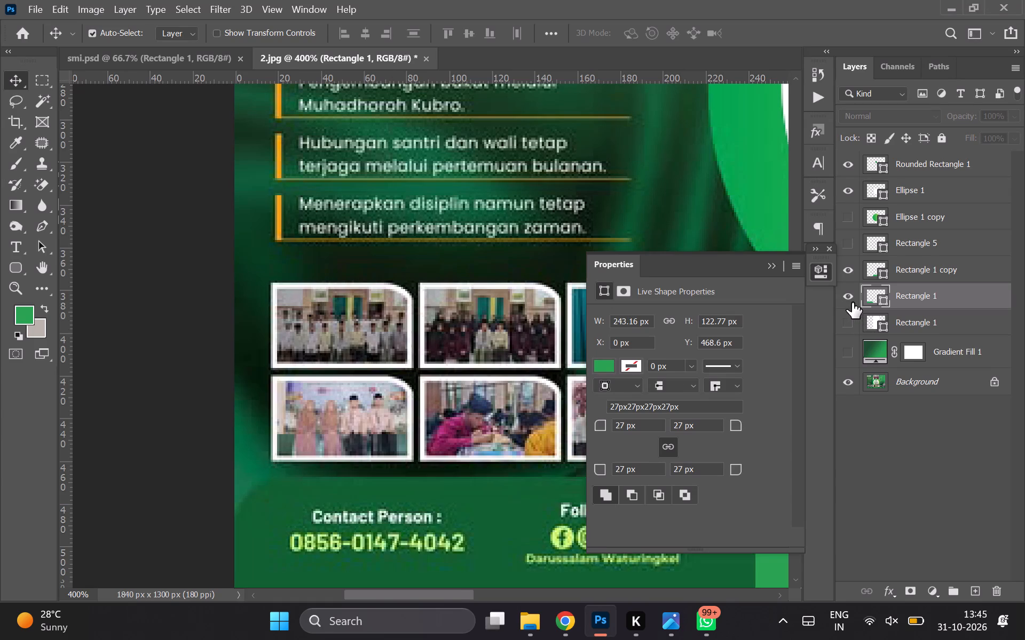
{"action": "scroll", "coordinate": [404, 398], "scroll_direction": "right", "scroll_amount": 5}
{"action": "key", "text": "shift+t"}
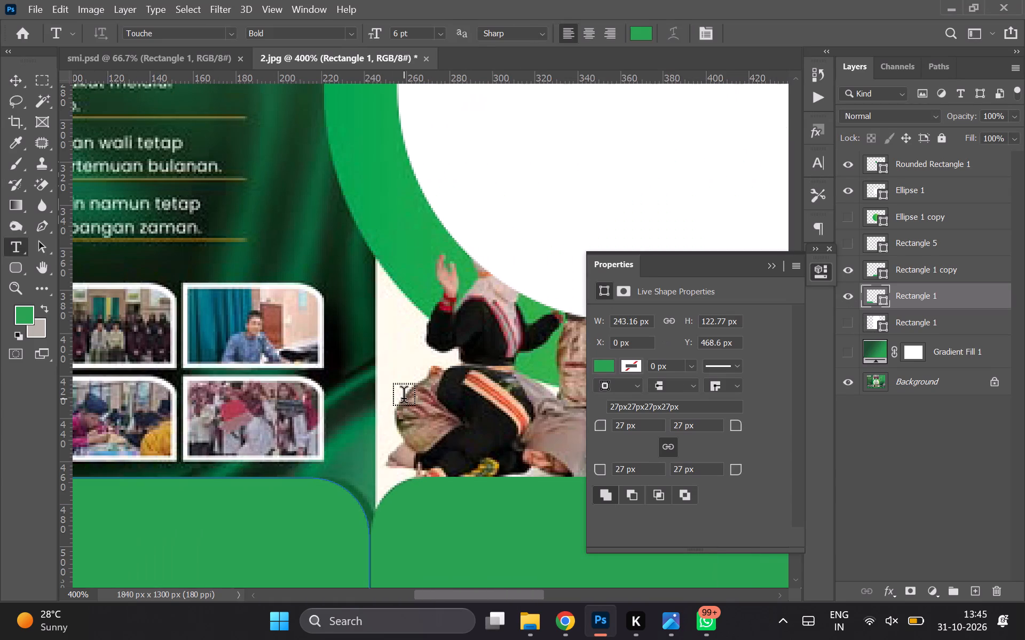
{"action": "key", "text": "v"}
{"action": "key", "text": "ctrl+t"}
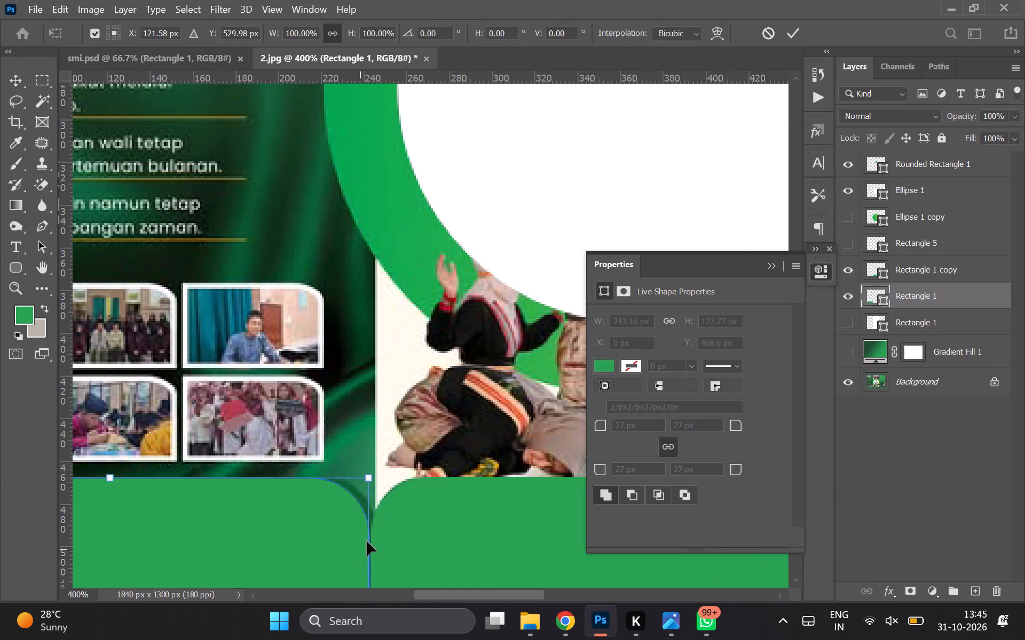
{"action": "left_click_drag", "start_coordinate": [370, 534], "coordinate": [377, 534], "text": "shift"}
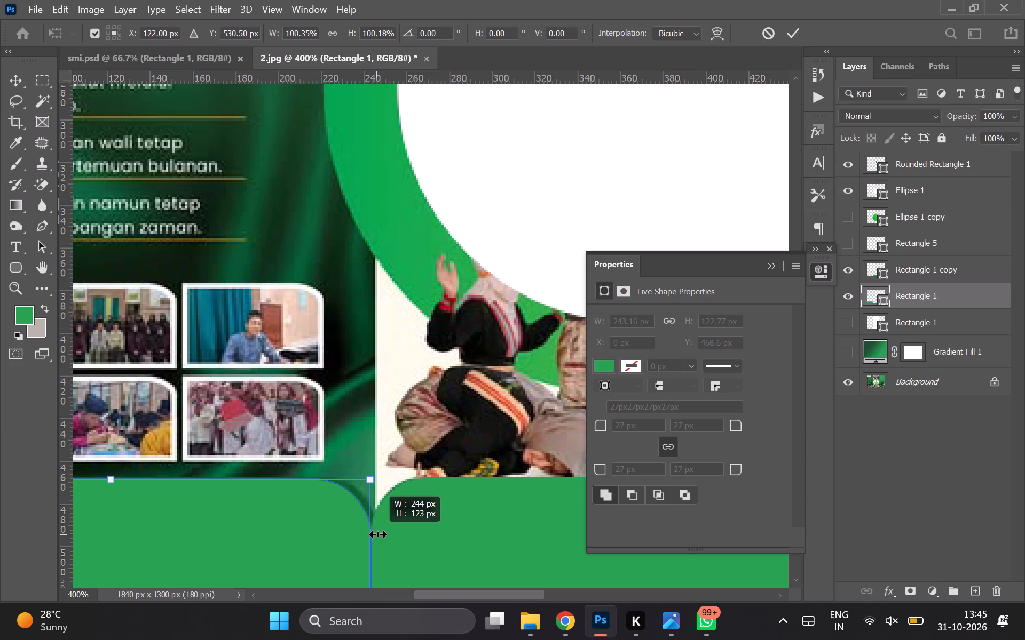
{"action": "left_click_drag", "start_coordinate": [377, 534], "coordinate": [381, 534], "text": "shift"}
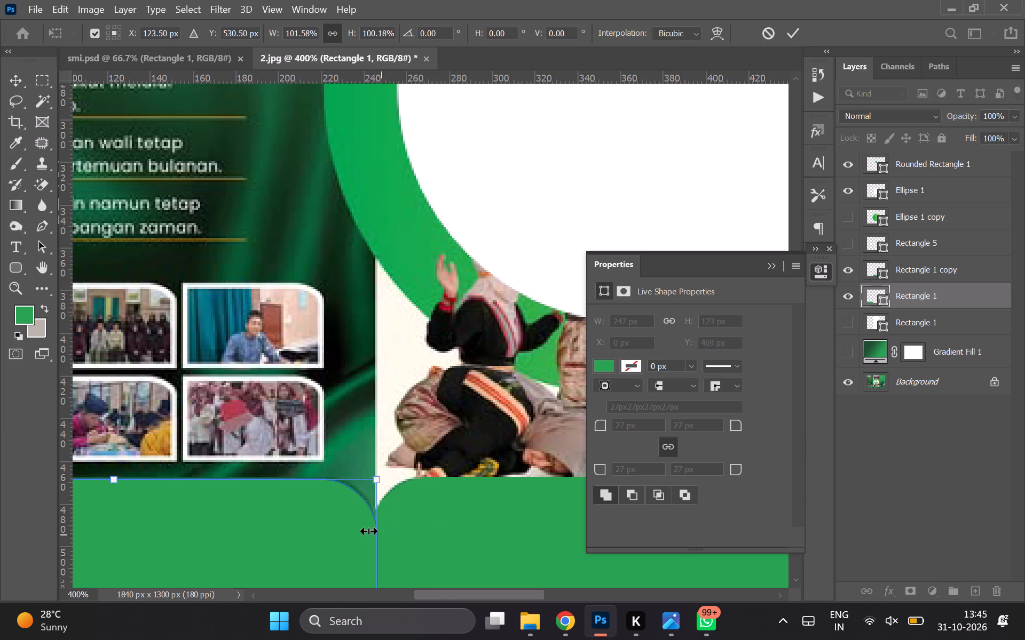
{"action": "double_click", "coordinate": [325, 519]}
{"action": "key", "text": "Up"}
{"action": "key", "text": "ctrl+minus"}
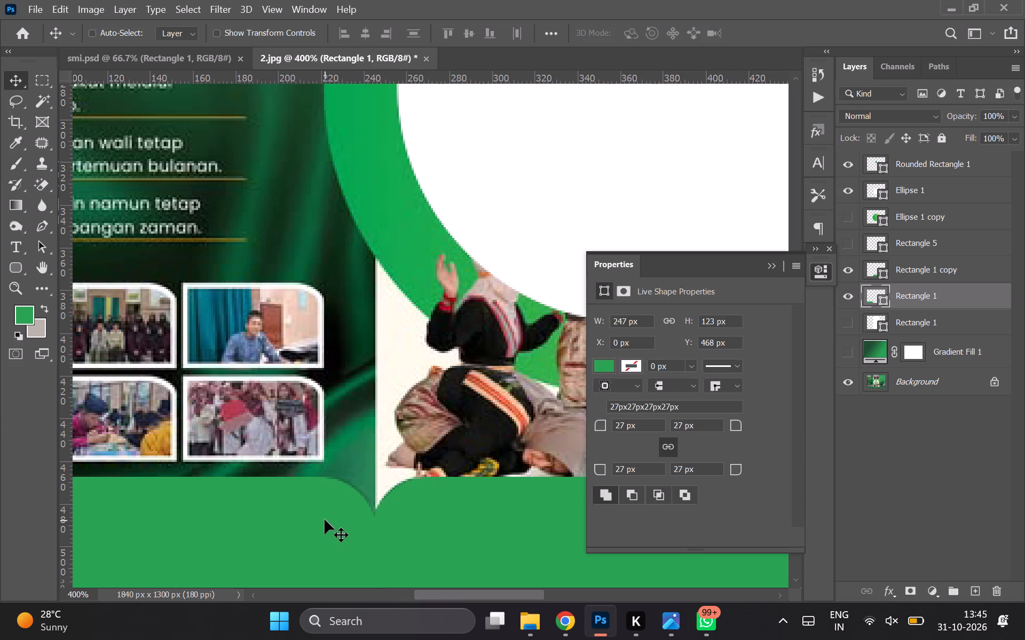
{"action": "key", "text": "ctrl+0"}
Recolour the second panel's footer rectangle with the dark green sampled from the third panel's footer in the reference.
{"action": "left_click", "coordinate": [422, 540]}
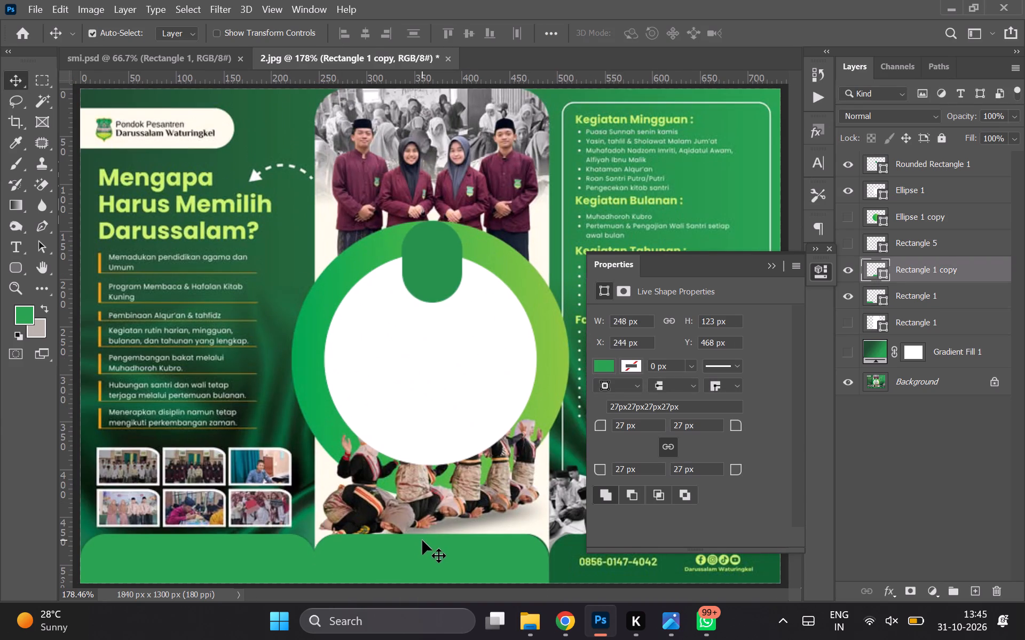
{"action": "left_click", "coordinate": [610, 366]}
{"action": "left_click", "coordinate": [634, 418]}
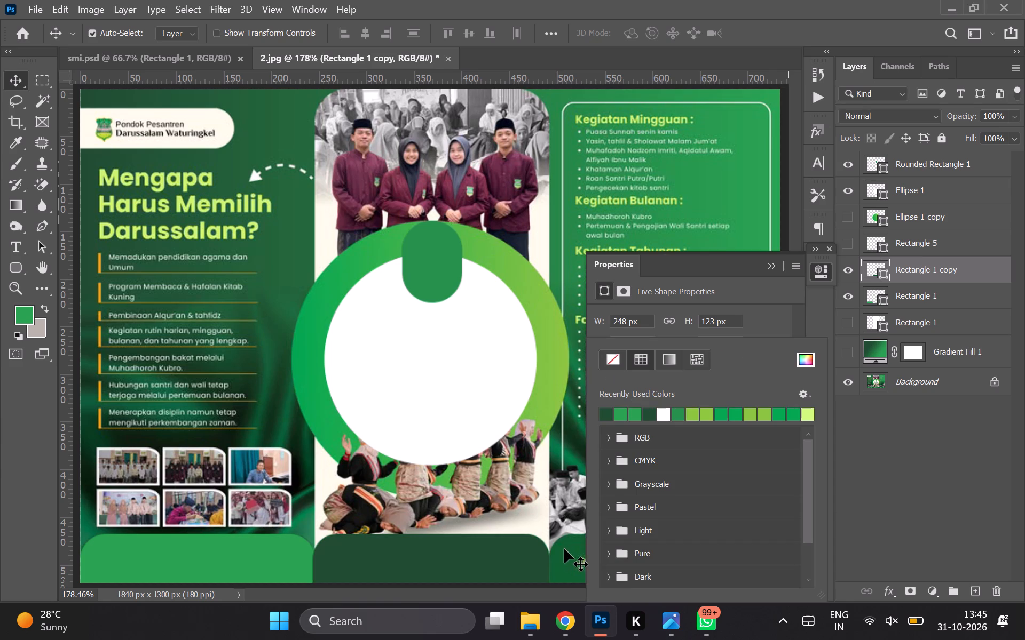
{"action": "left_click", "coordinate": [816, 355]}
{"action": "left_click", "coordinate": [804, 360]}
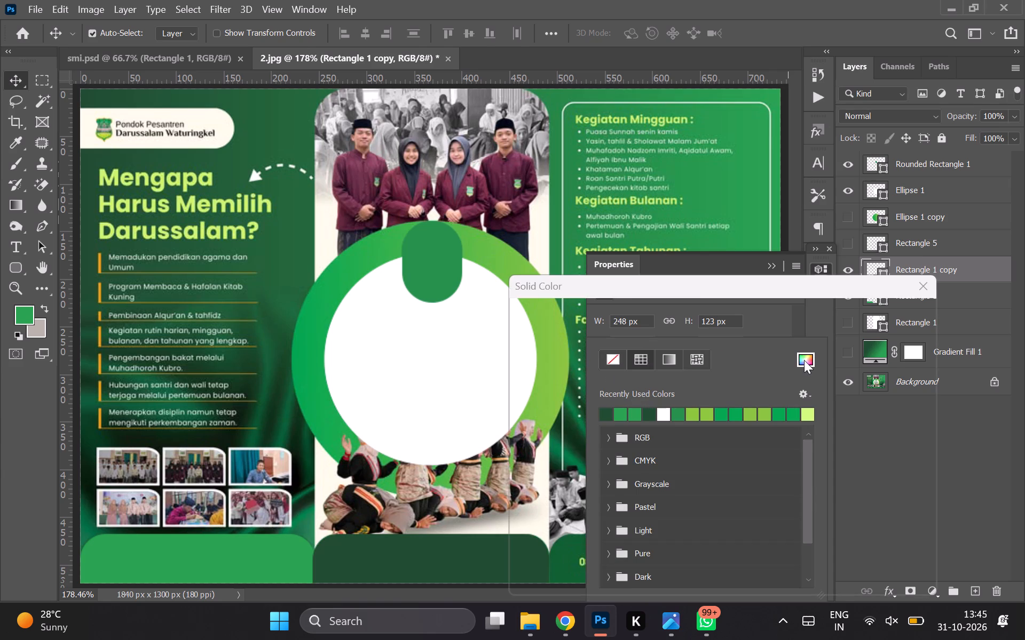
{"action": "left_click_drag", "start_coordinate": [625, 287], "coordinate": [316, 167]}
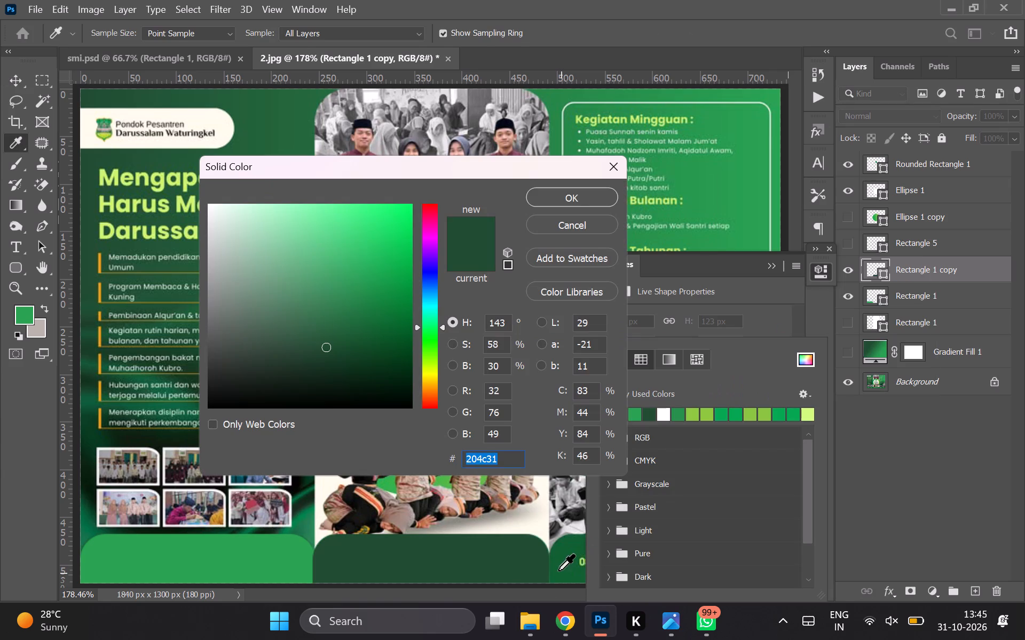
{"action": "left_click", "coordinate": [558, 570]}
{"action": "left_click", "coordinate": [571, 202]}
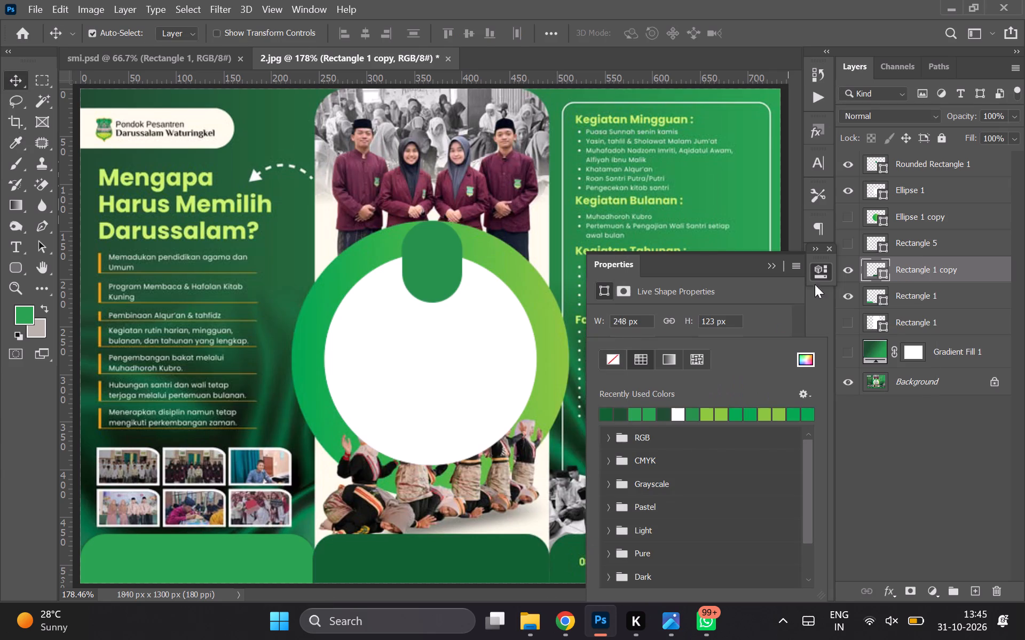
Apply the same recently used dark green to the first panel's footer rectangle and close its shape properties.
{"action": "left_click", "coordinate": [871, 299]}
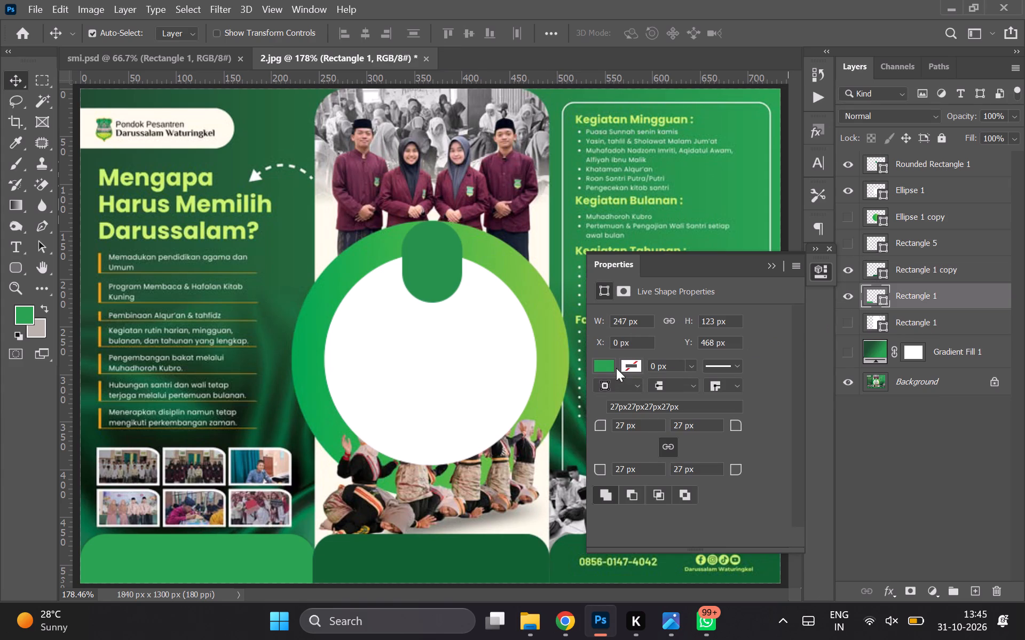
{"action": "left_click", "coordinate": [606, 363]}
{"action": "left_click", "coordinate": [606, 417]}
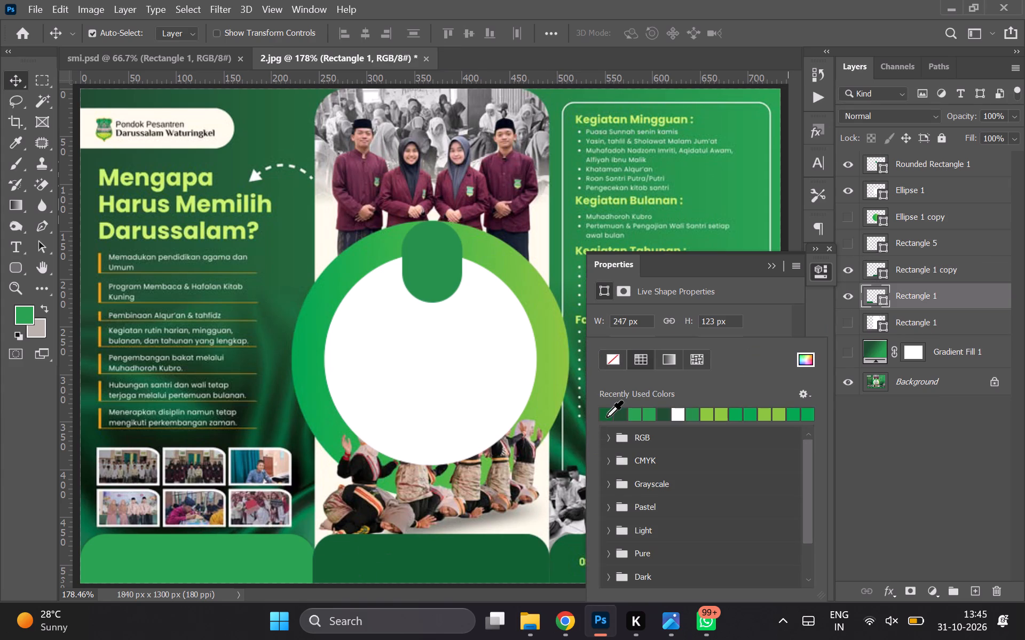
{"action": "left_click", "coordinate": [777, 266]}
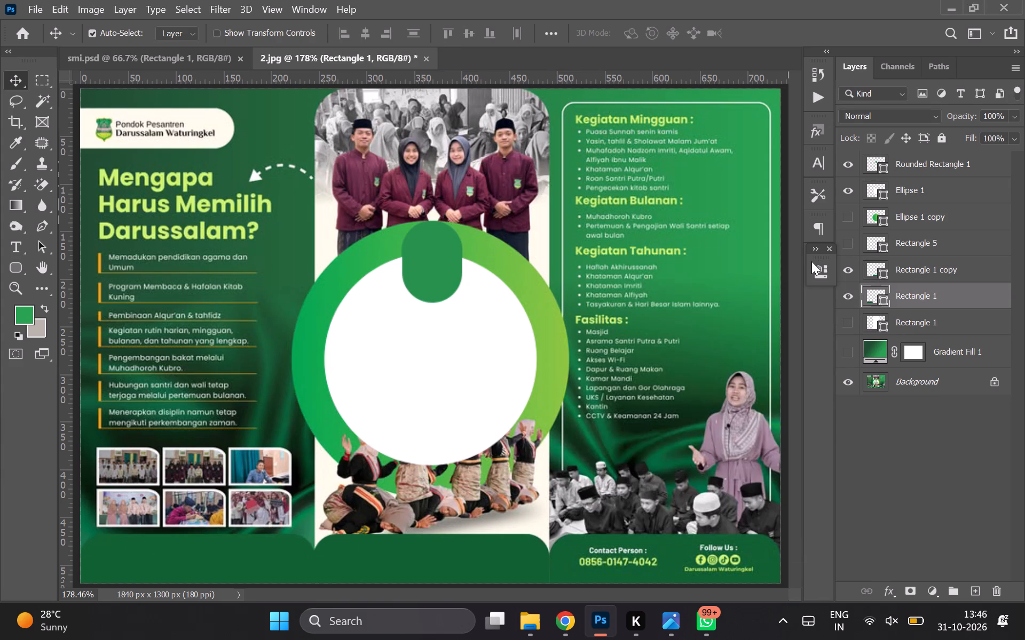
{"action": "left_click", "coordinate": [835, 255]}
{"action": "left_click", "coordinate": [834, 244]}
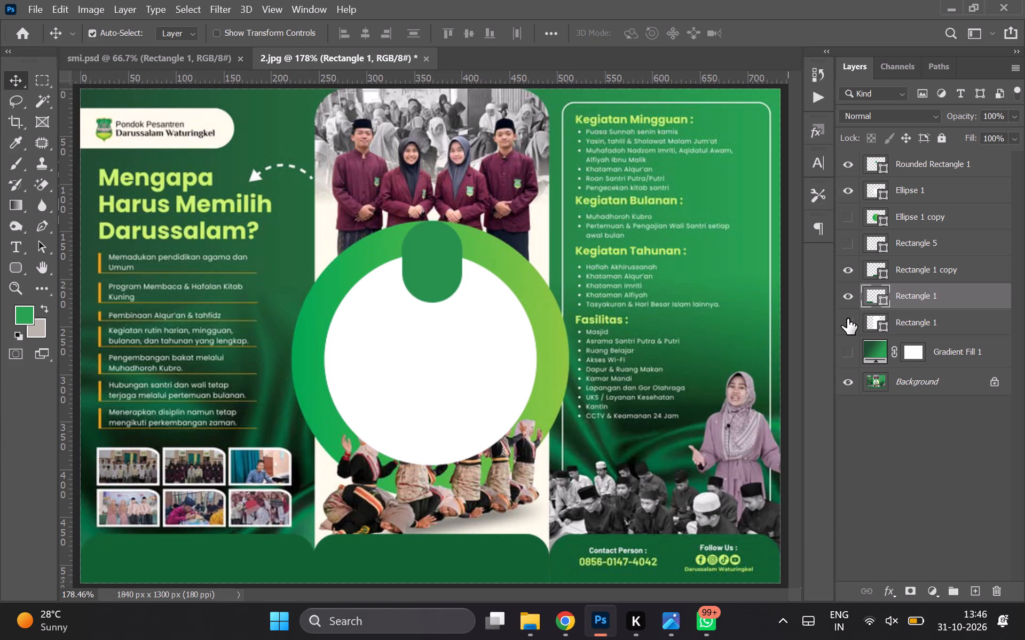
Show the hidden white rectangle of the middle panel.
{"action": "left_click", "coordinate": [843, 320]}
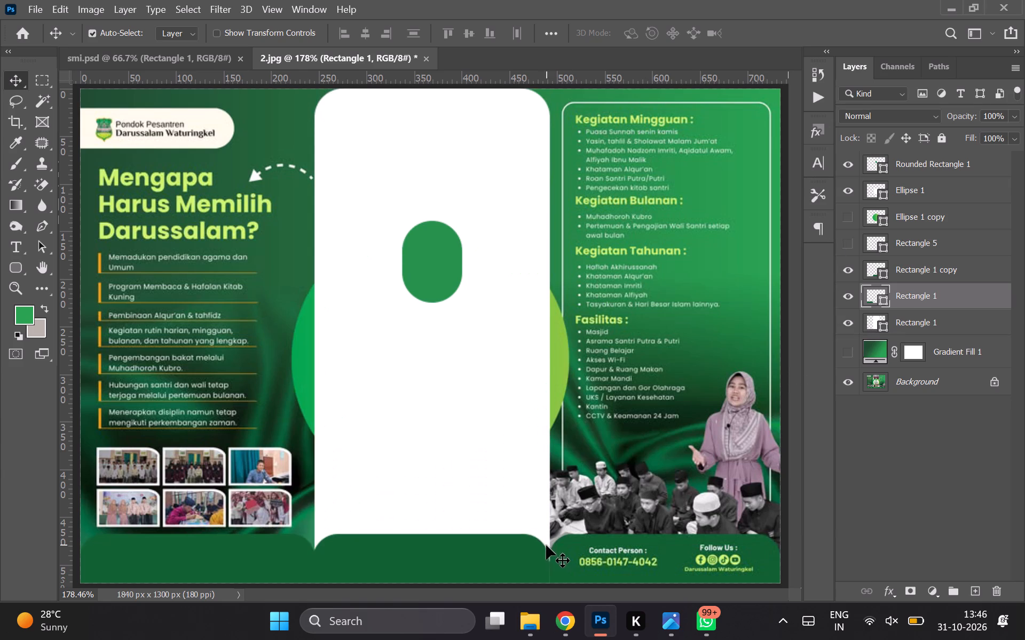
Duplicate the second panel's footer rectangle and move the copy across to the third panel's footer.
{"action": "left_click", "coordinate": [537, 560]}
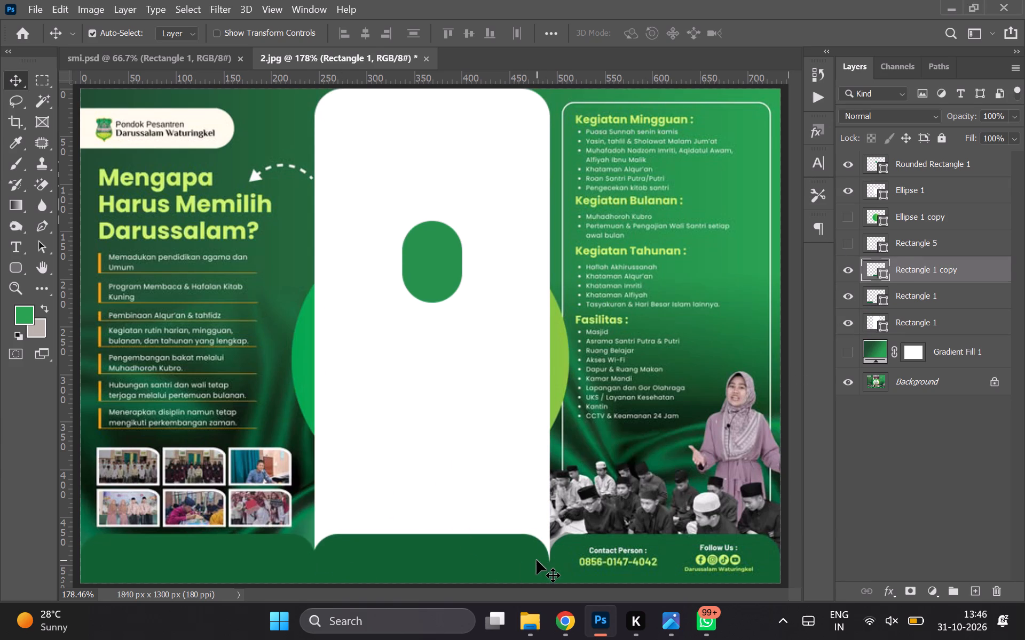
{"action": "key", "text": "ctrl+j"}
{"action": "key", "text": "shift+Right"}
{"action": "key", "text": "shift+Right"}
{"action": "key", "text": "shift+Right"}
{"action": "key", "text": "shift+Right"}
{"action": "key", "text": "shift+Right"}
{"action": "key", "text": "shift+Right"}
{"action": "key", "text": "shift+Right"}
{"action": "key", "text": "shift+Right"}
{"action": "key", "text": "shift+Right"}
{"action": "key", "text": "shift+Right"}
{"action": "key", "text": "shift+Right"}
{"action": "key", "text": "shift+Right"}
{"action": "key", "text": "shift+Right"}
{"action": "key", "text": "shift+Right"}
{"action": "key", "text": "shift+Right"}
{"action": "key", "text": "shift+Right"}
{"action": "key", "text": "shift+Right"}
{"action": "key", "text": "shift+Right"}
{"action": "key", "text": "shift+Right"}
{"action": "key", "text": "shift+Right"}
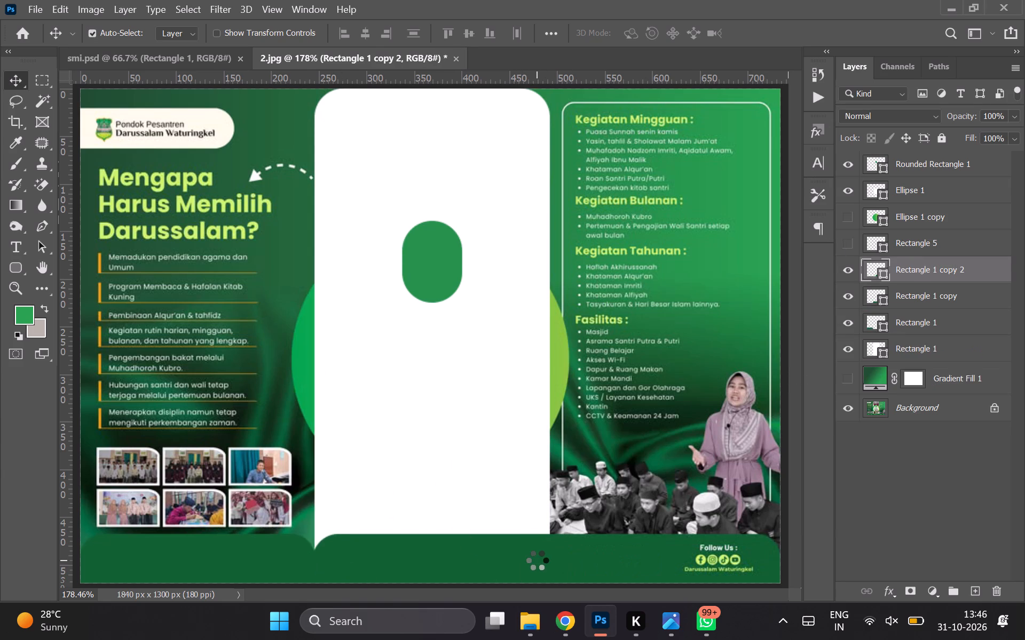
{"action": "key", "text": "shift+Left"}
{"action": "key", "text": "shift+Left"}
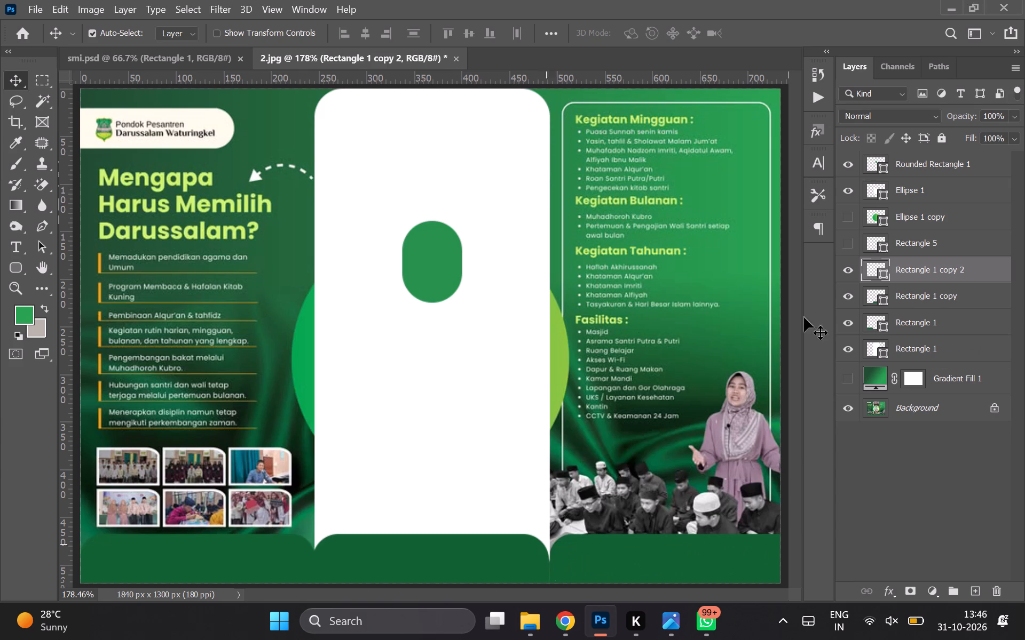
Align the third panel's footer copy with the panel's inner edge, placing its centre at X 616 px.
{"action": "left_click", "coordinate": [846, 270]}
{"action": "left_click", "coordinate": [846, 270]}
{"action": "key", "text": "ctrl+t"}
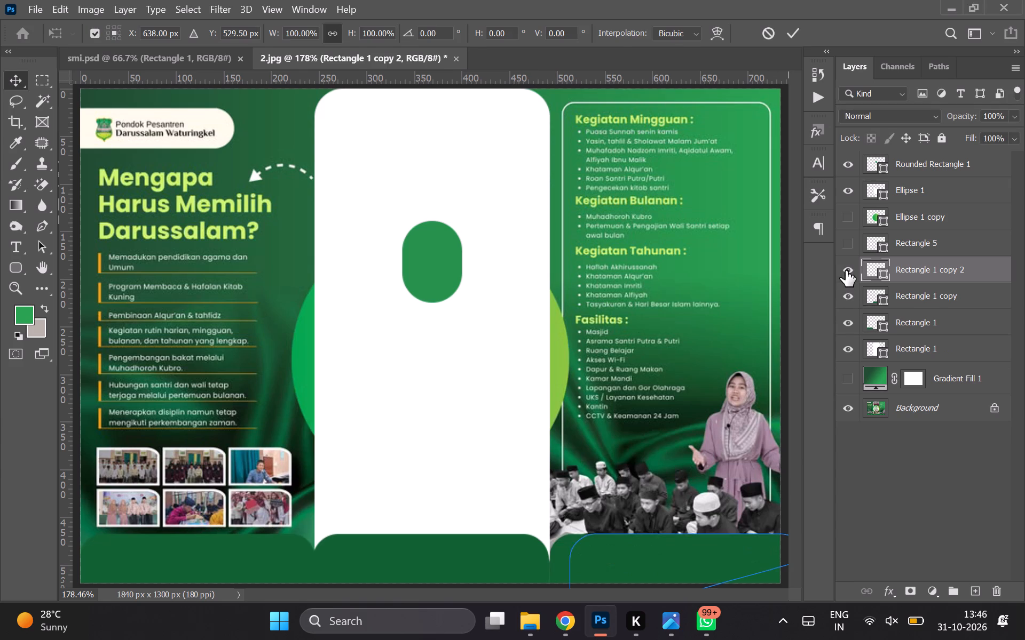
{"action": "key", "text": "shift+Left"}
{"action": "key", "text": "shift+Left"}
{"action": "key", "text": "Left"}
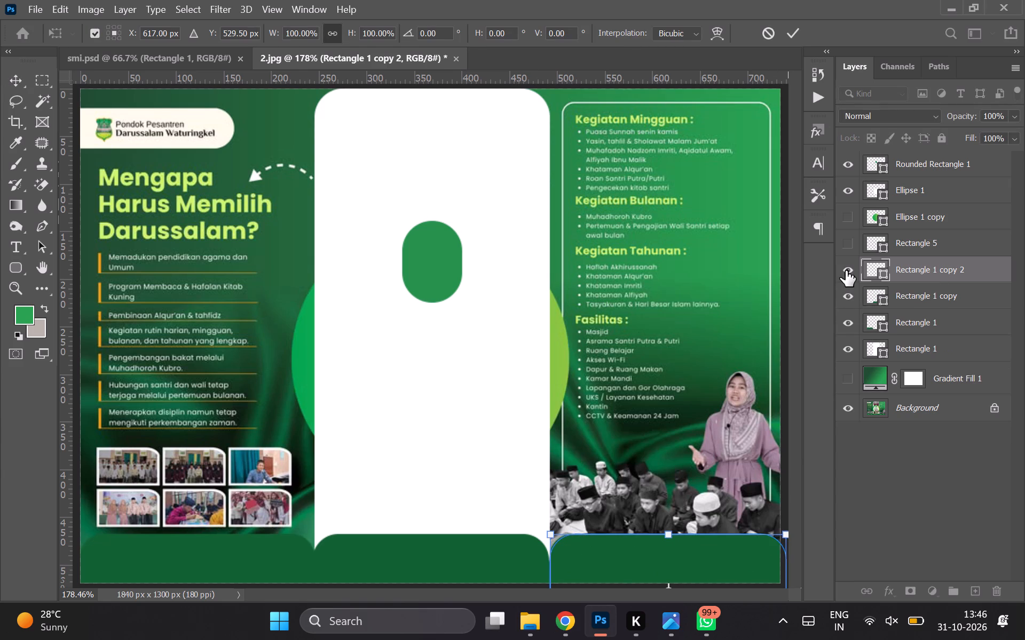
{"action": "key", "text": "Left"}
{"action": "key", "text": "ctrl+equal"}
{"action": "key", "text": "ctrl+equal"}
{"action": "key", "text": "ctrl+equal"}
{"action": "key", "text": "ctrl+equal"}
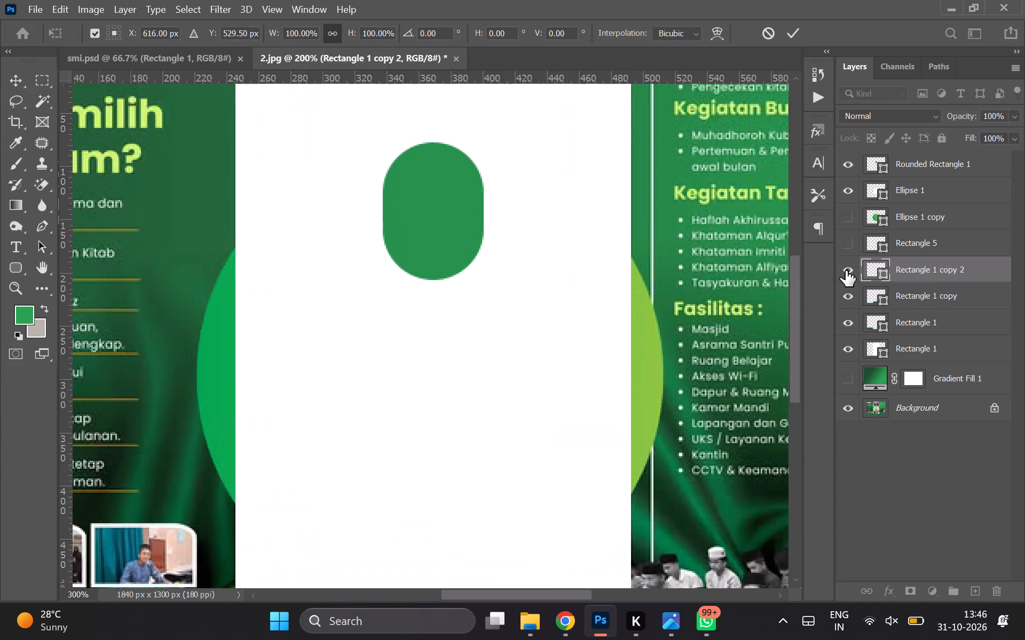
{"action": "key", "text": "ctrl+equal"}
{"action": "scroll", "coordinate": [846, 270], "scroll_direction": "down", "scroll_amount": 5}
{"action": "scroll", "coordinate": [586, 293], "scroll_direction": "down", "scroll_amount": 2}
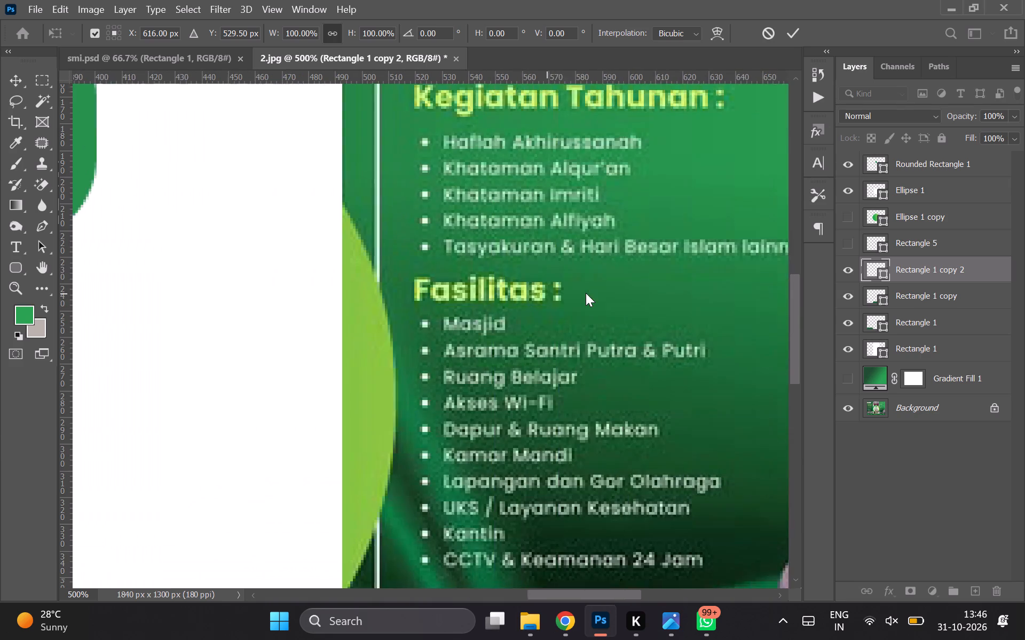
{"action": "scroll", "coordinate": [586, 293], "scroll_direction": "down", "scroll_amount": 5}
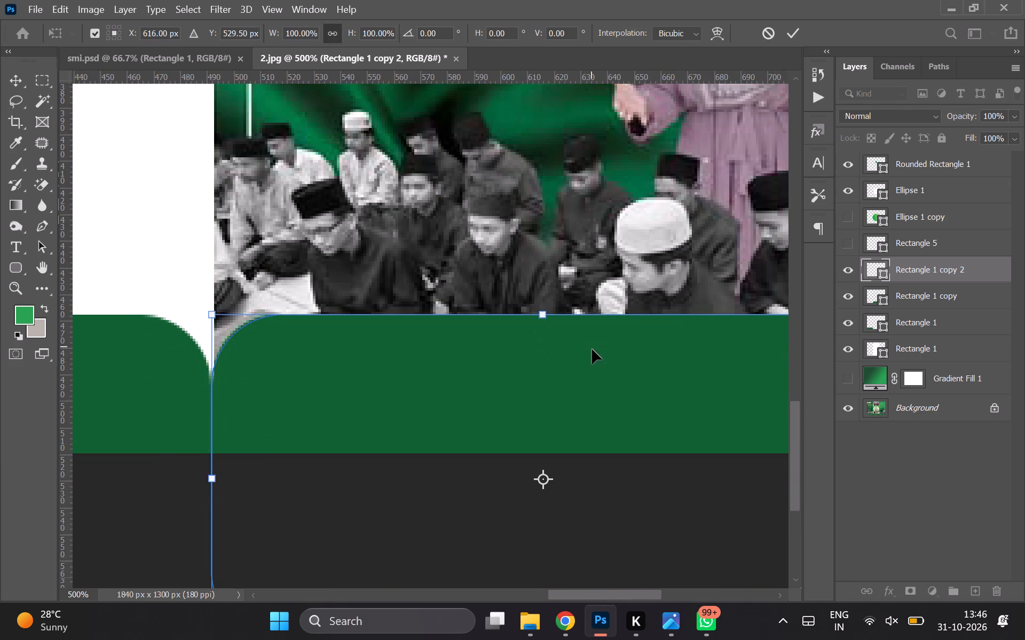
{"action": "scroll", "coordinate": [596, 367], "scroll_direction": "right", "scroll_amount": 1}
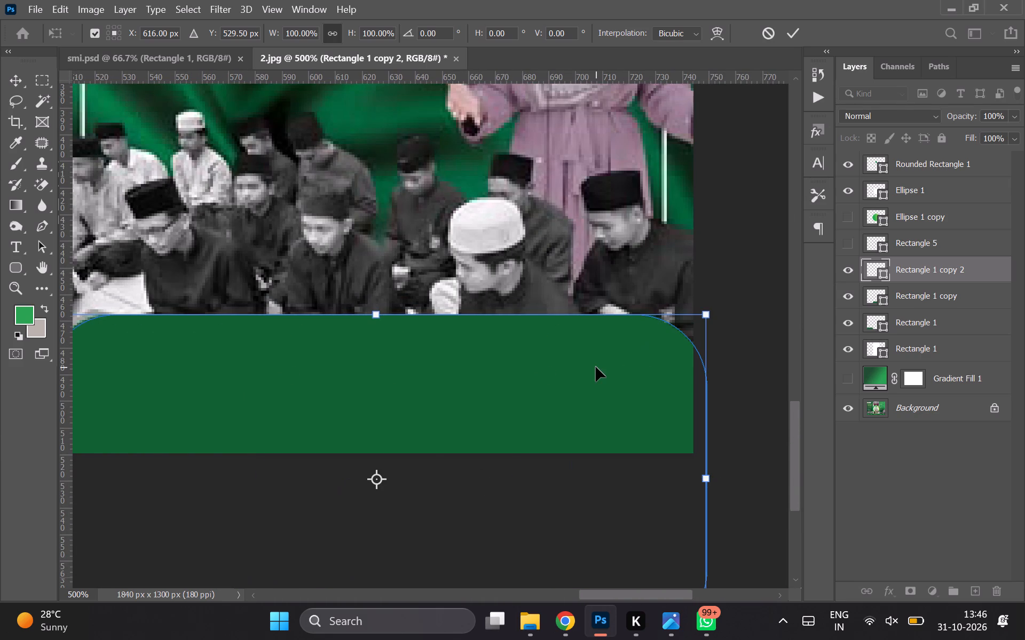
{"action": "key", "text": "Return"}
{"action": "key", "text": "ctrl+0"}
{"action": "key", "text": "v"}
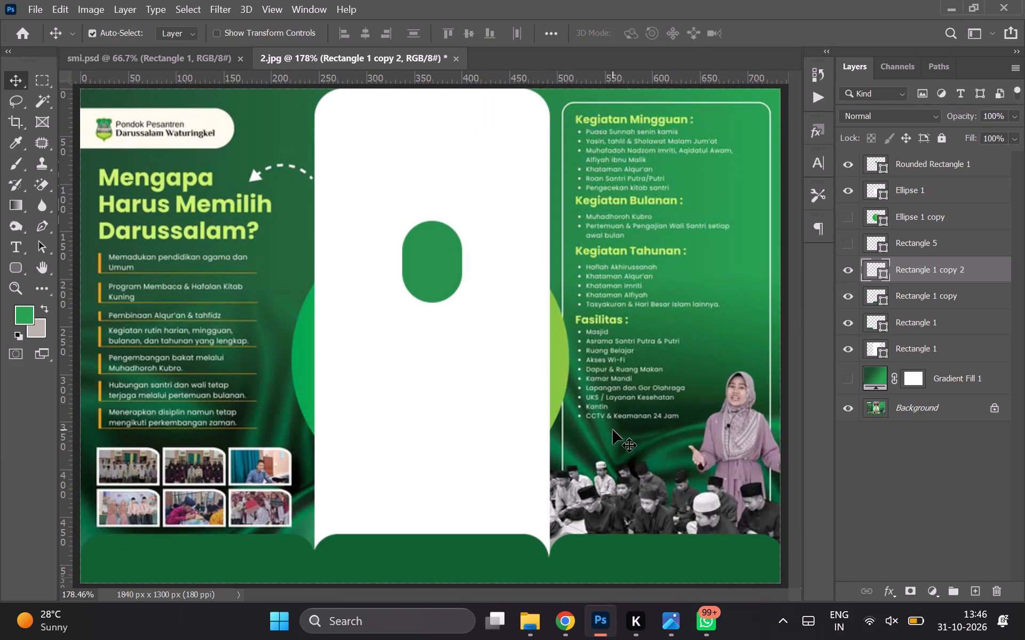
Save the brochure's second side on the computer as a Photoshop file named 2.
{"action": "key", "text": "ctrl+s"}
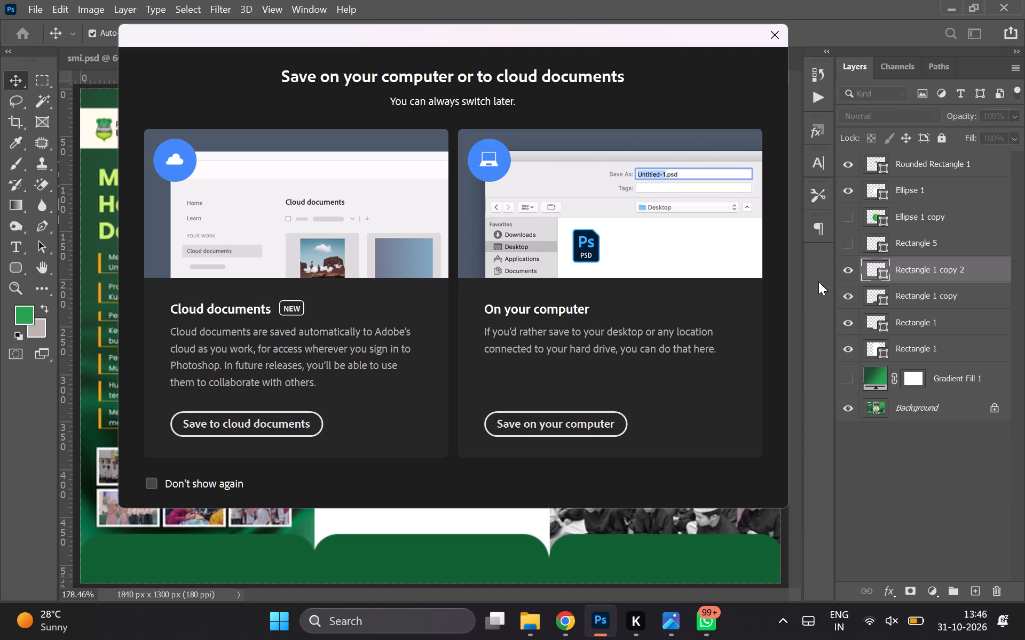
{"action": "left_click", "coordinate": [509, 426]}
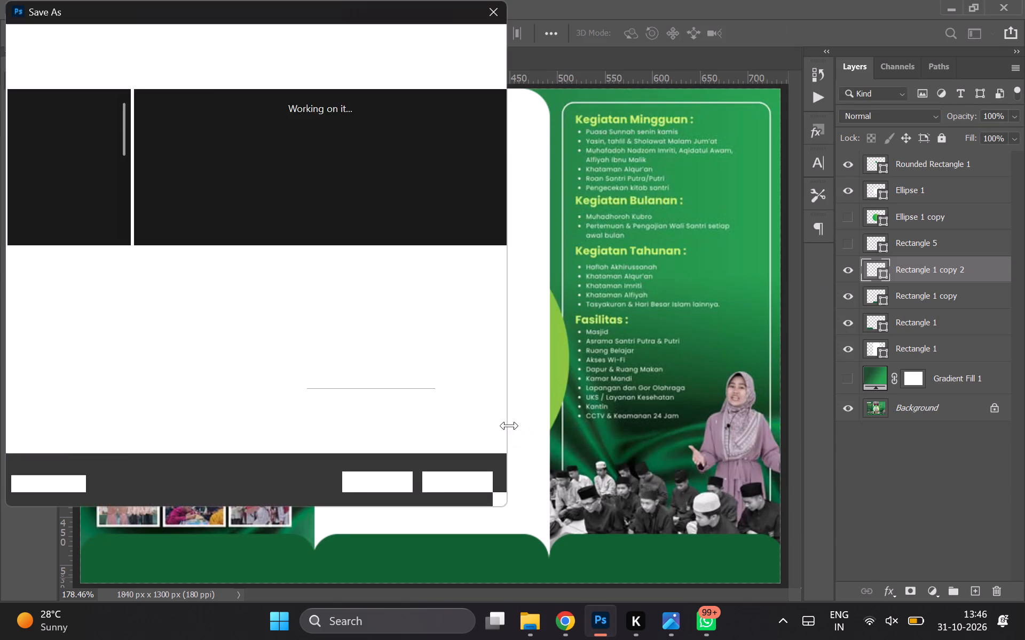
{"action": "key", "text": "Return"}
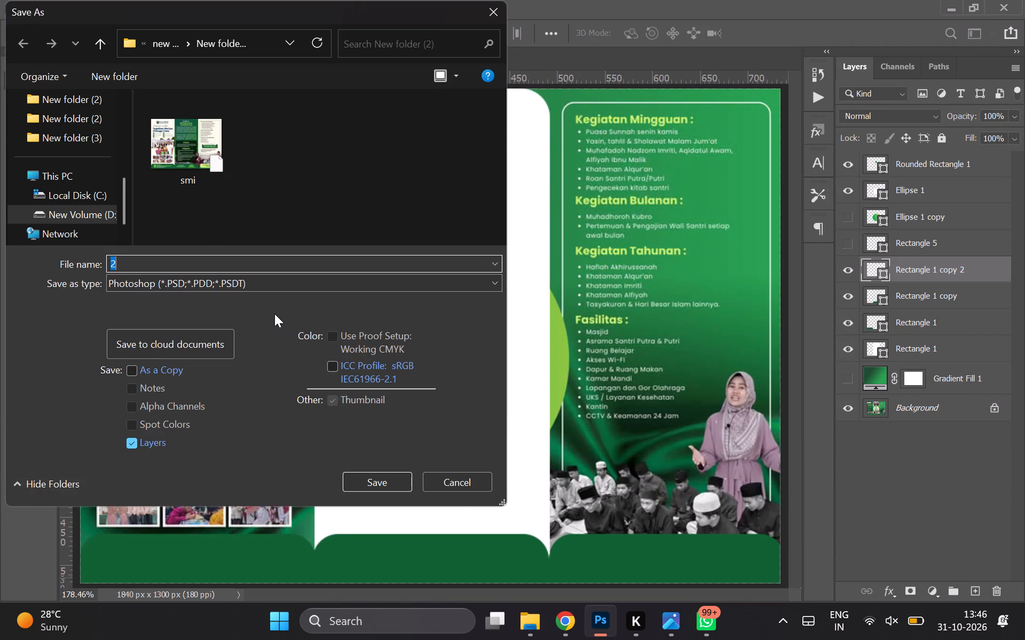
{"action": "left_click", "coordinate": [684, 163]}
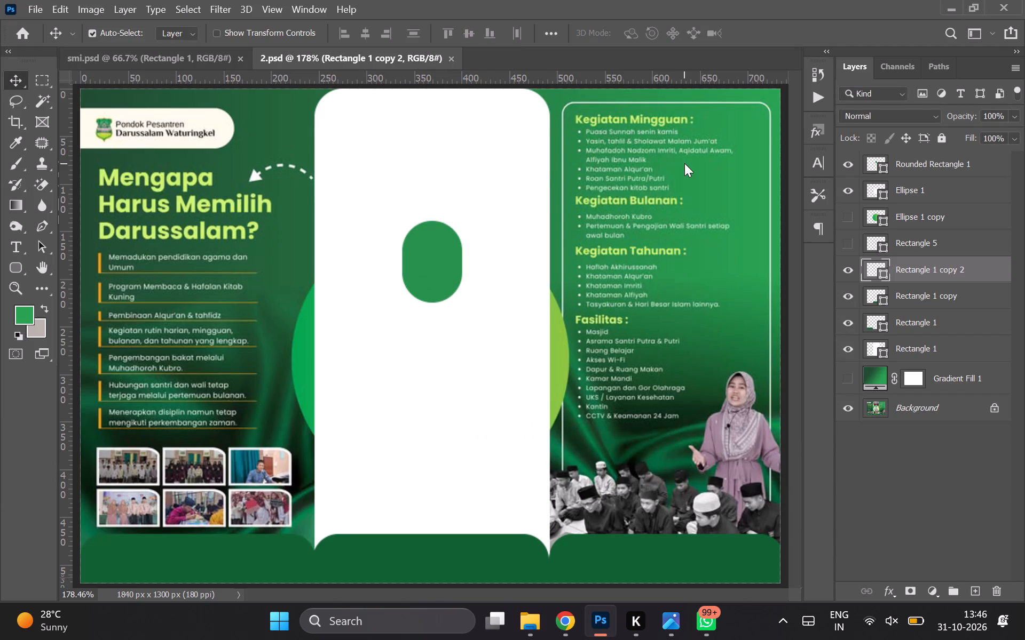
{"action": "left_click", "coordinate": [13, 251]}
{"action": "key", "text": "alt+Tab"}
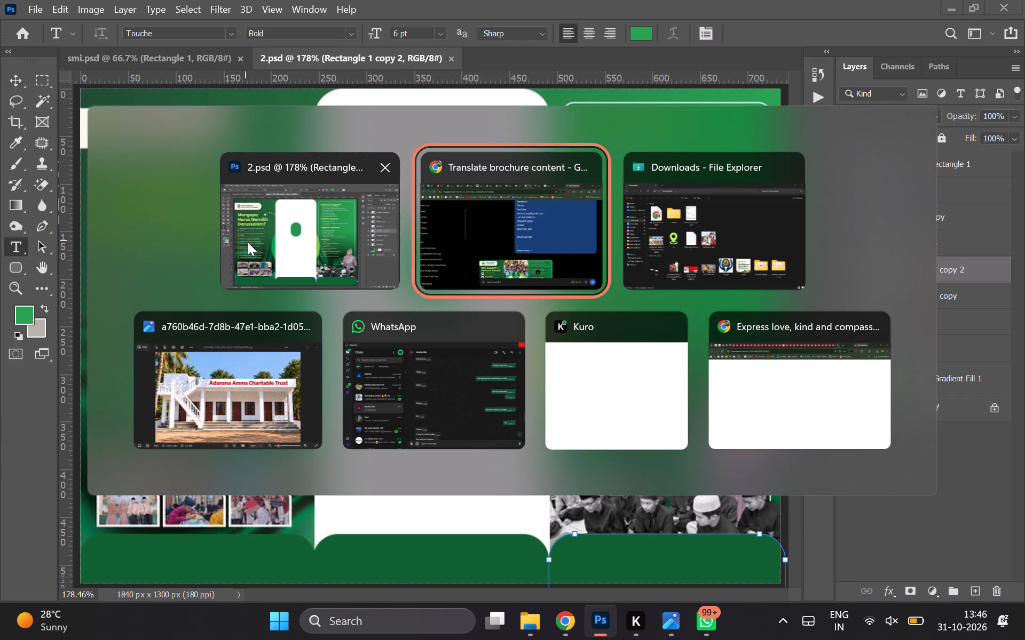
{"action": "left_click", "coordinate": [696, 0]}
{"action": "scroll", "coordinate": [312, 239], "scroll_direction": "up", "scroll_amount": 1}
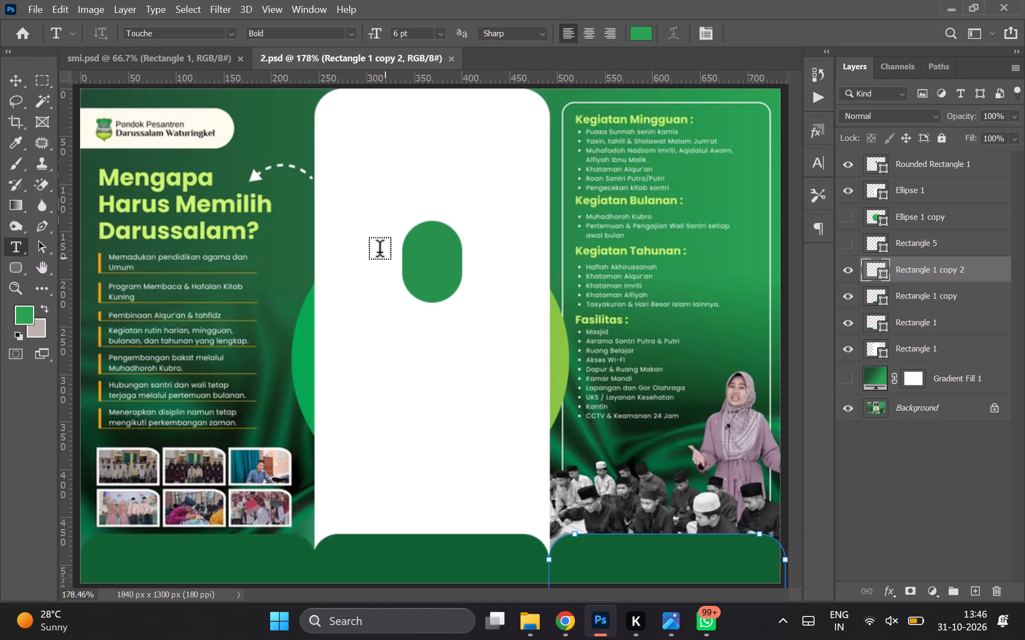
Draw a rounded rectangle about 163 × 45 px over the first panel's logo banner and fill it with the recently used light green.
{"action": "left_click", "coordinate": [12, 277]}
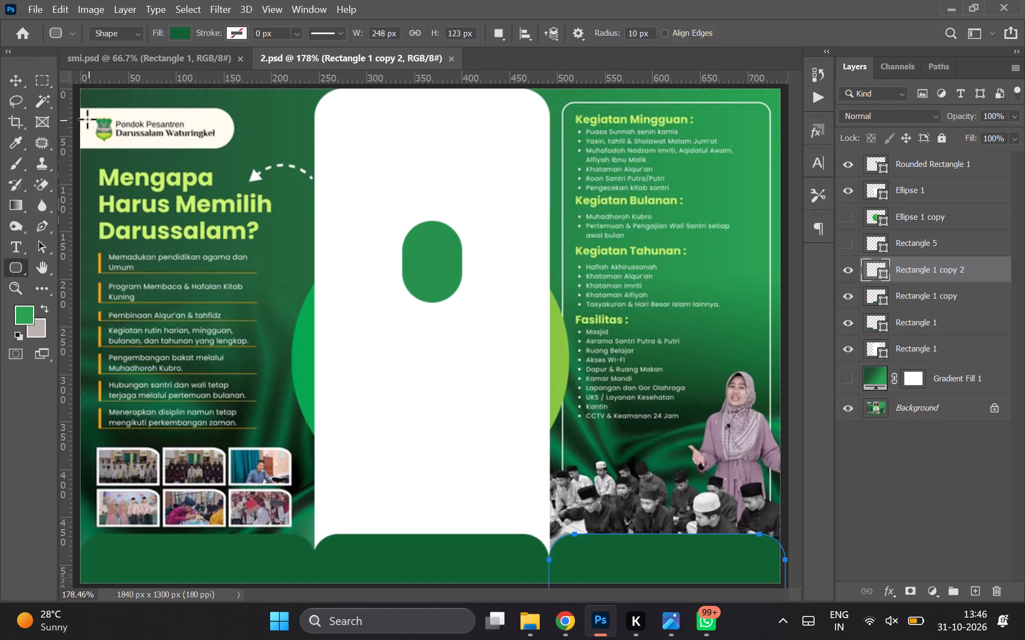
{"action": "left_click_drag", "start_coordinate": [79, 107], "coordinate": [233, 148]}
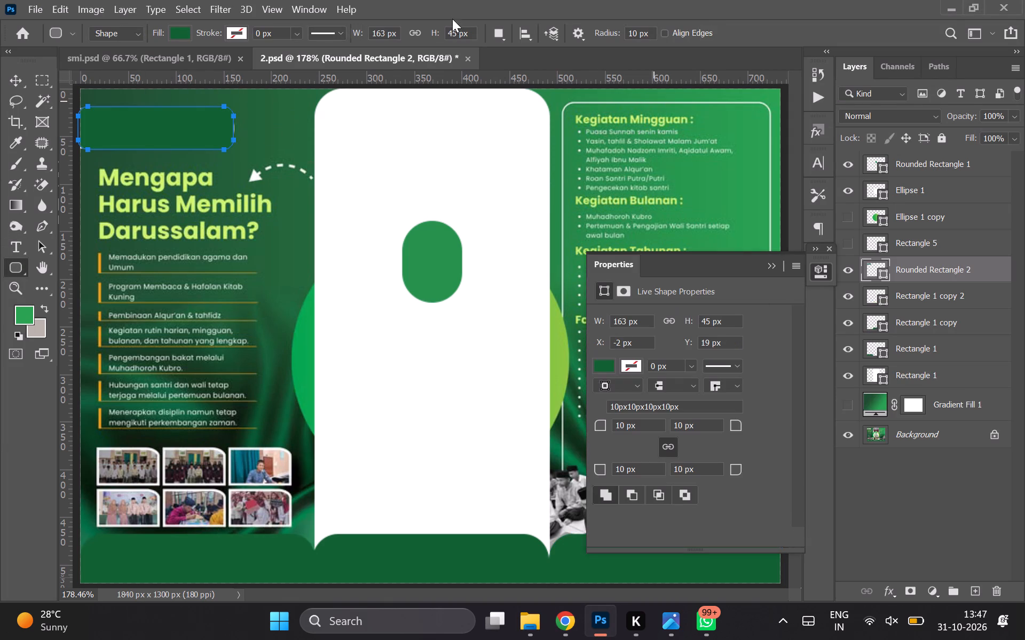
{"action": "left_click", "coordinate": [183, 38]}
{"action": "left_click", "coordinate": [188, 119]}
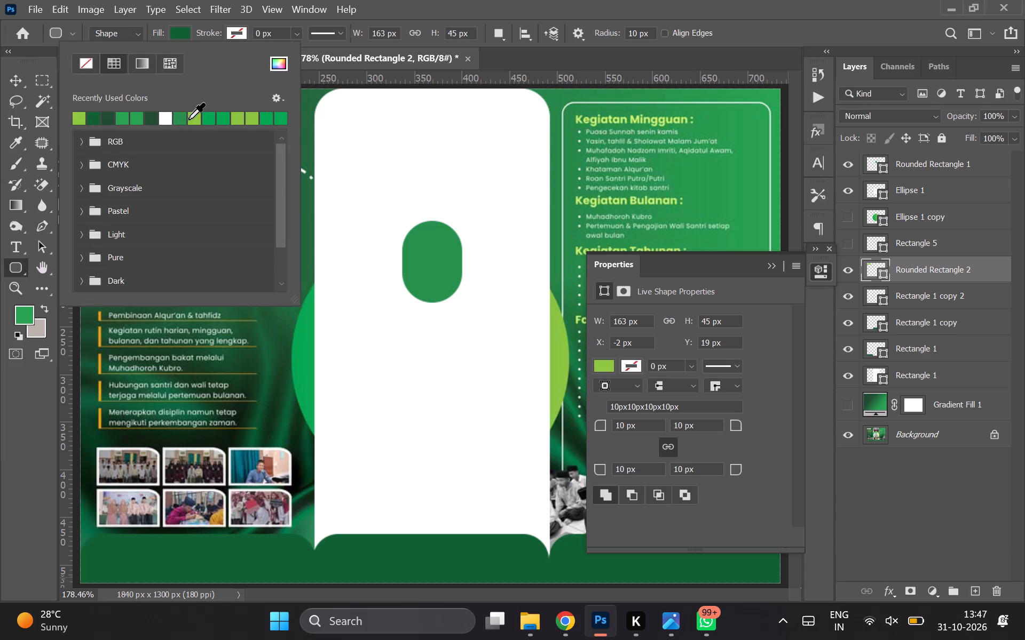
Round all corners of the green logo banner to 17 px.
{"action": "left_click", "coordinate": [14, 74]}
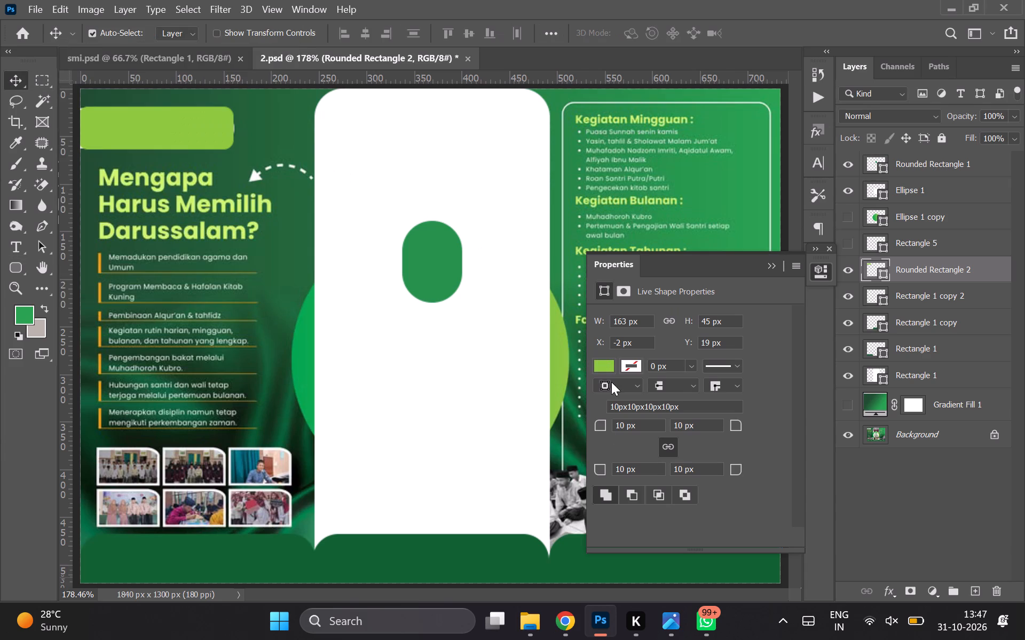
{"action": "left_click", "coordinate": [599, 427]}
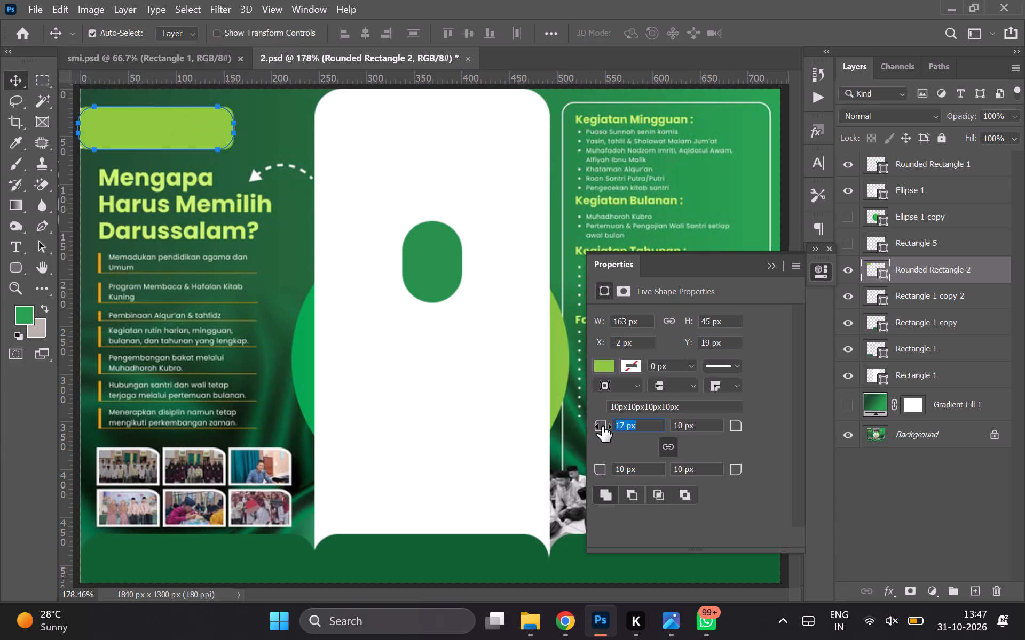
Shift the green logo banner to about X -7 px, Y 26 px and lower its opacity to 67%.
{"action": "left_click_drag", "start_coordinate": [174, 131], "coordinate": [169, 138]}
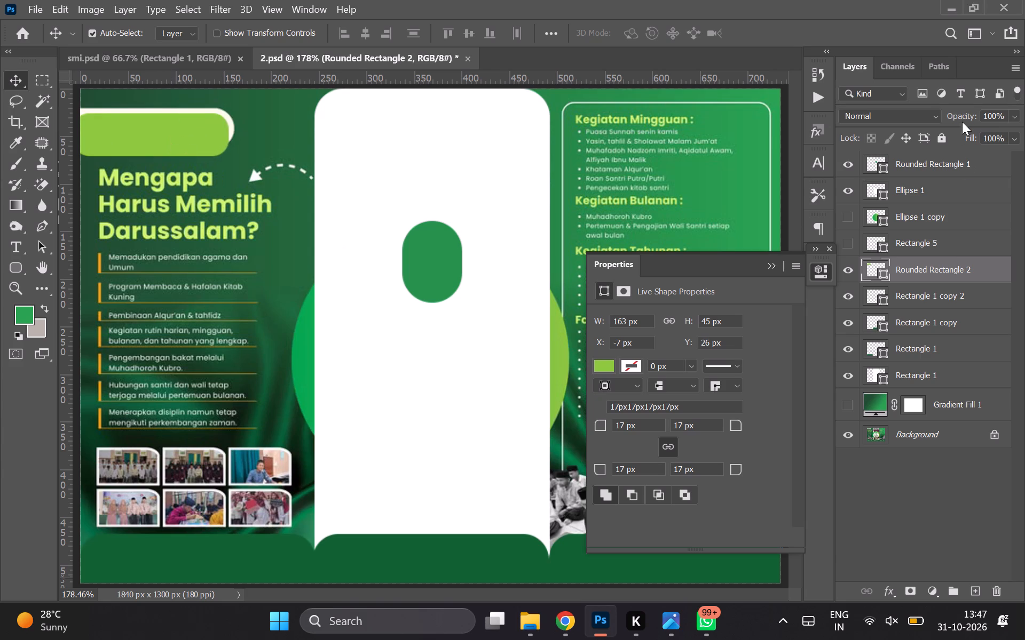
{"action": "left_click_drag", "start_coordinate": [966, 118], "coordinate": [939, 113]}
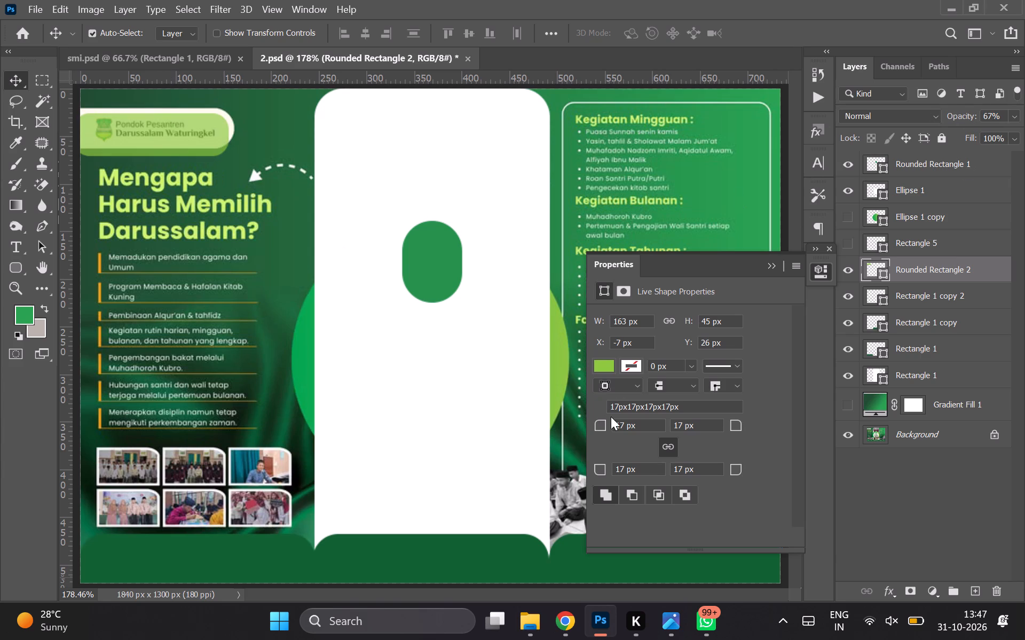
Increase the logo banner's corner radius to 22.5 px and nudge the shape up to Y 21 px.
{"action": "left_click_drag", "start_coordinate": [603, 423], "coordinate": [648, 423]}
{"action": "key", "text": "Up"}
{"action": "key", "text": "Up"}
{"action": "key", "text": "Up"}
{"action": "key", "text": "Up"}
{"action": "key", "text": "Up"}
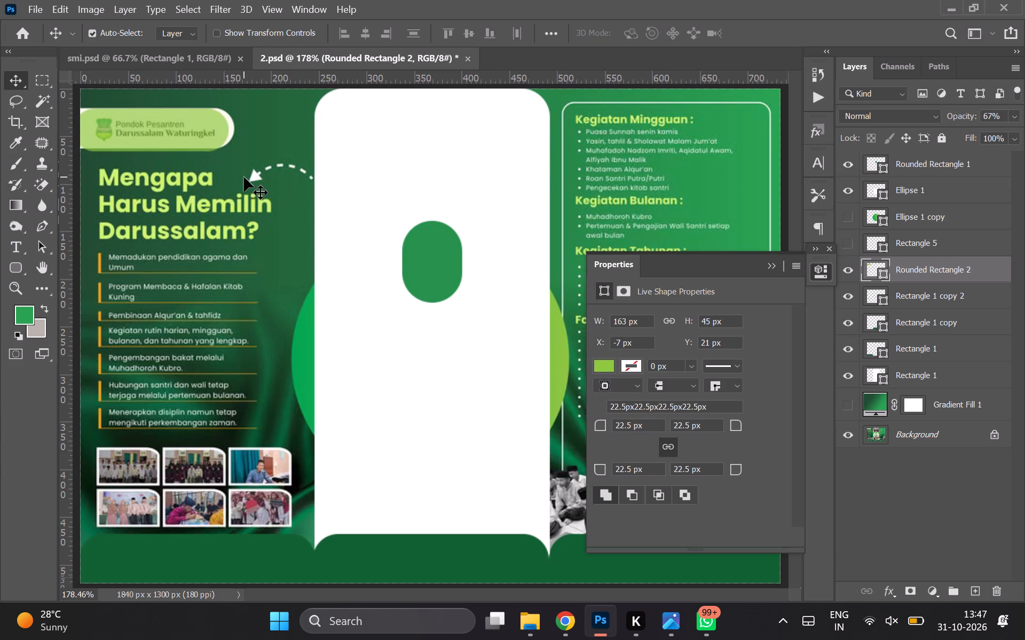
Reduce the logo banner's height to 40 px and refine it to 42 px to match the reference banner.
{"action": "left_click", "coordinate": [726, 323]}
{"action": "key", "text": "ctrl+a"}
{"action": "type", "text": "40"}
{"action": "key", "text": "Return"}
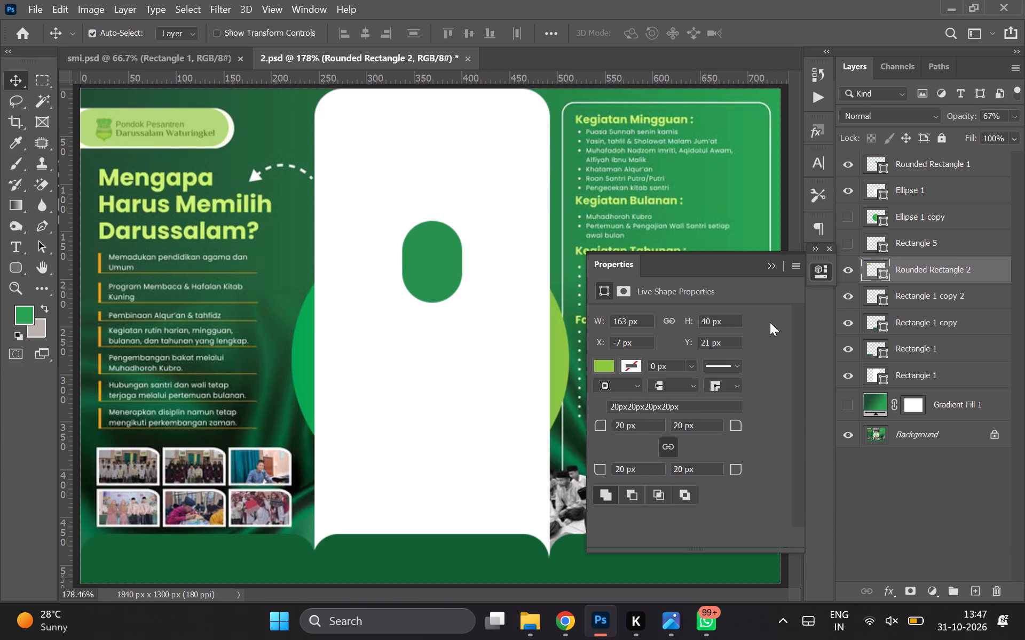
{"action": "left_click_drag", "start_coordinate": [721, 334], "coordinate": [732, 325]}
{"action": "left_click", "coordinate": [732, 325]}
{"action": "key", "text": "ctrl+a"}
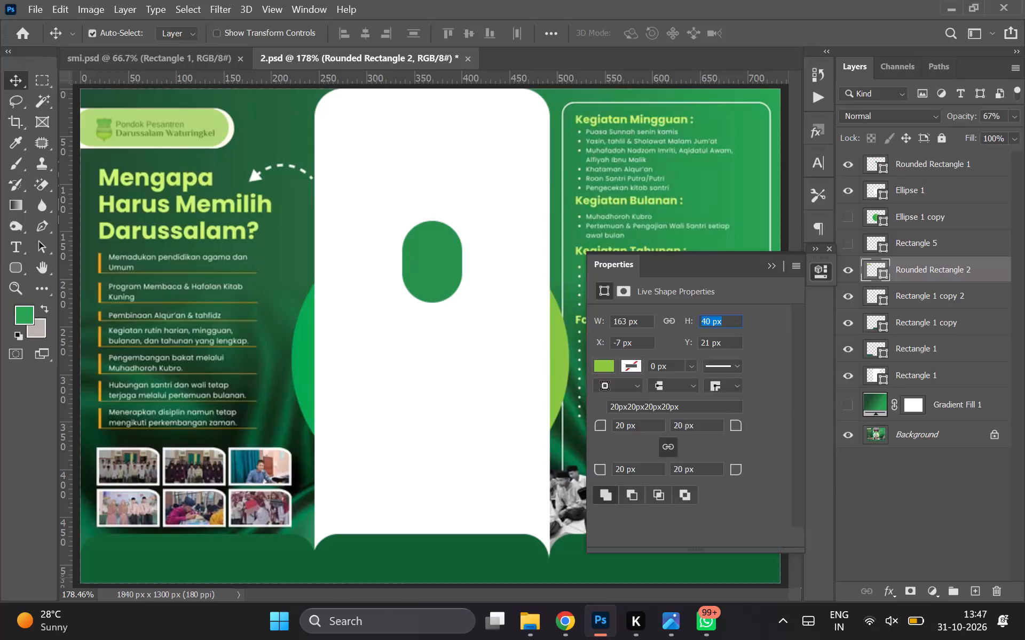
{"action": "type", "text": "42\\"}
{"action": "key", "text": "Return"}
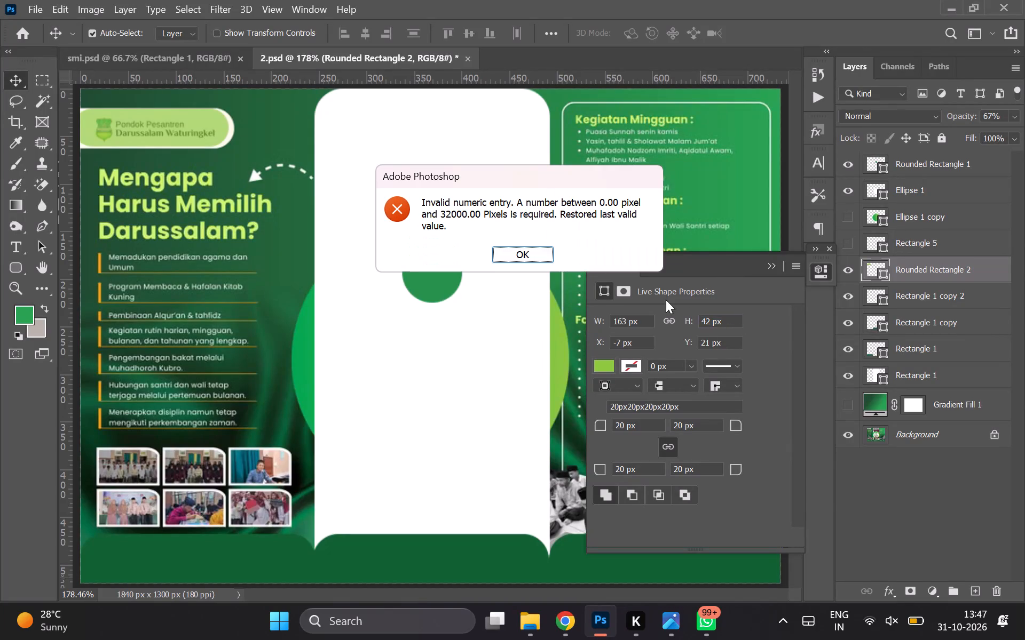
{"action": "left_click", "coordinate": [549, 264]}
{"action": "left_click", "coordinate": [539, 260]}
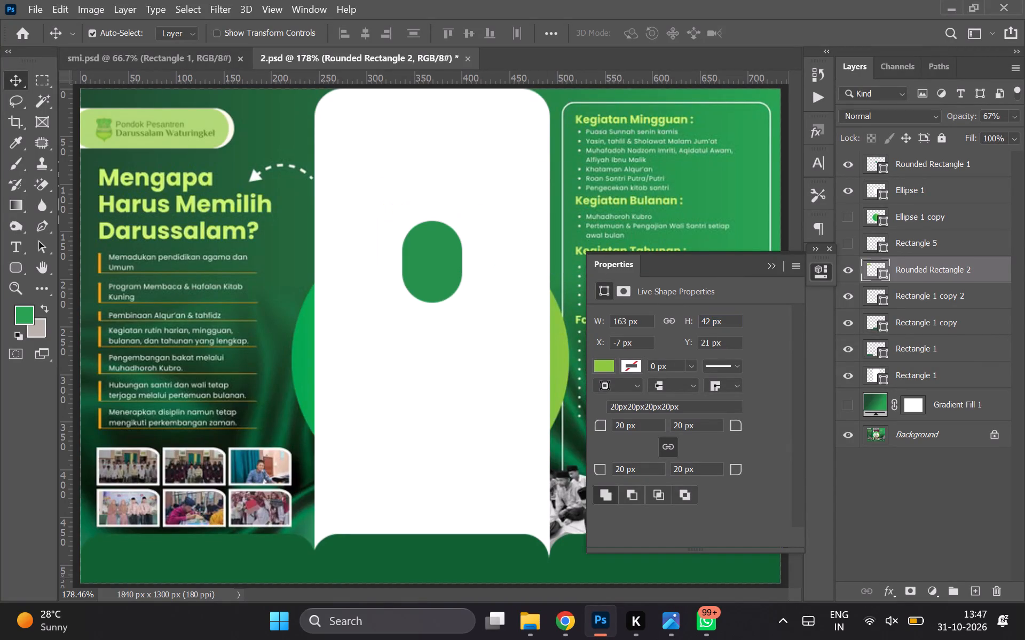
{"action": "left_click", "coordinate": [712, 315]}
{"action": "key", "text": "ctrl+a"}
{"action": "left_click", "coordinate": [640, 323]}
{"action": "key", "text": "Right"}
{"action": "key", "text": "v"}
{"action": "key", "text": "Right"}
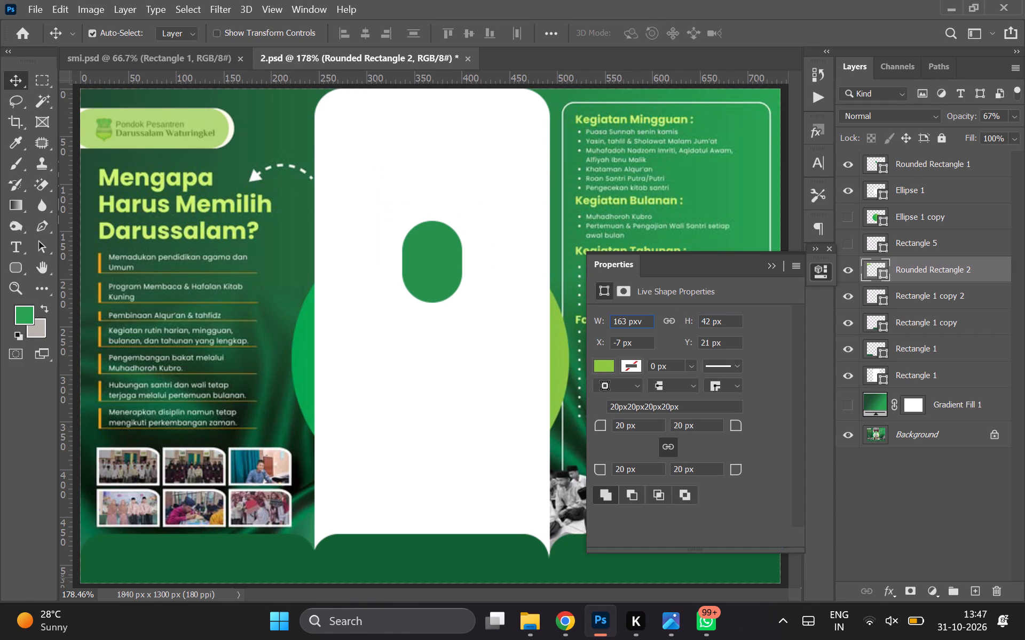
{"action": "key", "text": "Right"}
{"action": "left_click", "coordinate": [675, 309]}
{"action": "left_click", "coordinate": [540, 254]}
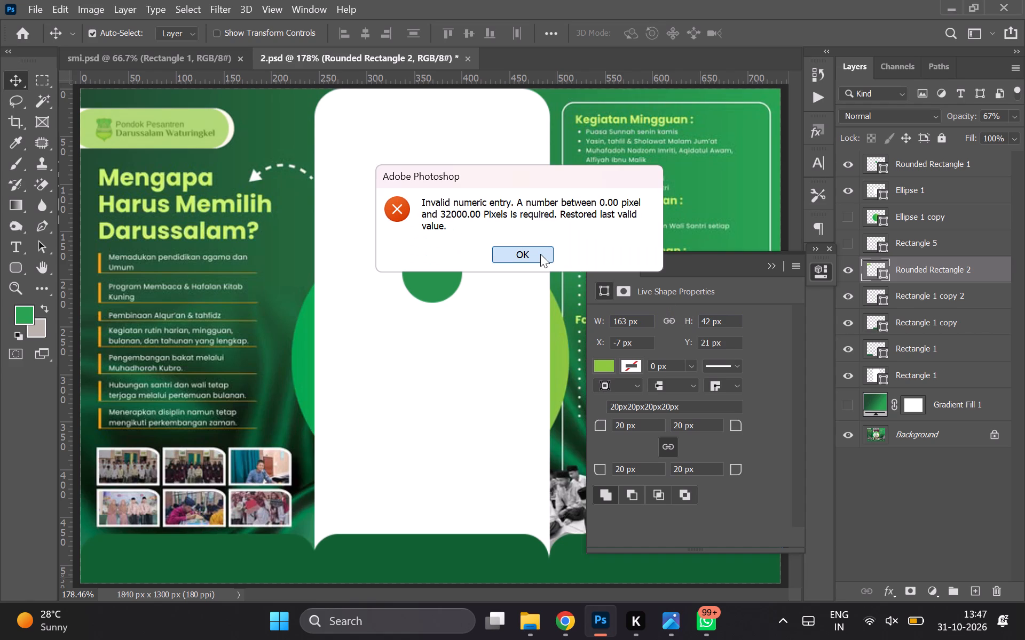
Nudge the logo banner right to X -2 px so its rounded end meets the reference banner's end.
{"action": "left_click", "coordinate": [916, 282]}
{"action": "key", "text": "Right"}
{"action": "key", "text": "Right"}
{"action": "key", "text": "Right"}
{"action": "key", "text": "Right"}
{"action": "key", "text": "Right"}
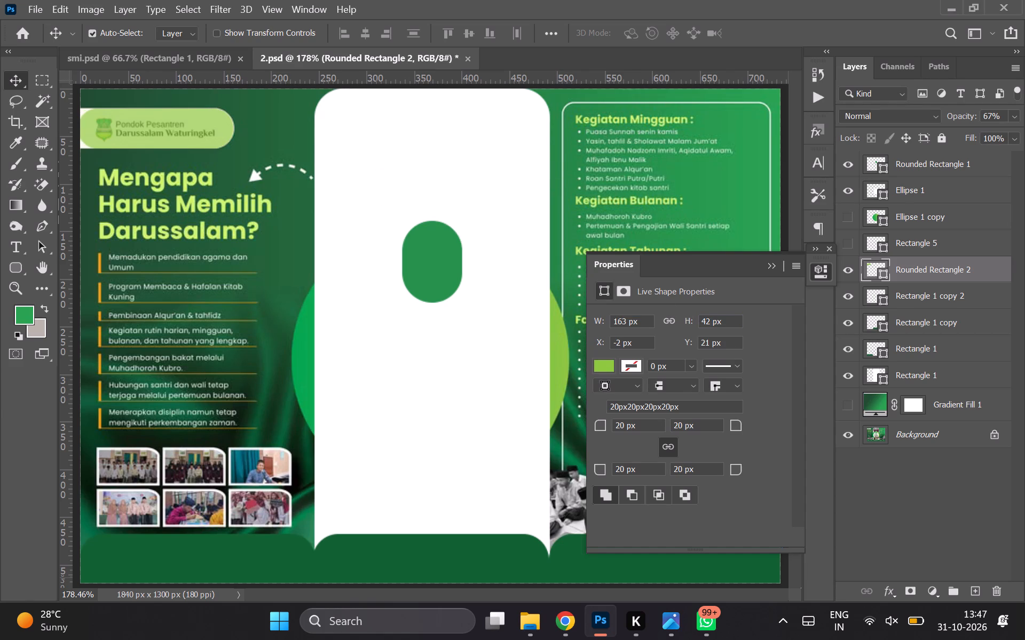
Widen the logo banner to 170 px and nudge it left to X -8 px, keeping its rounded end on the reference.
{"action": "left_click", "coordinate": [625, 321]}
{"action": "key", "text": "ctrl+a"}
{"action": "type", "text": "170"}
{"action": "key", "text": "Return"}
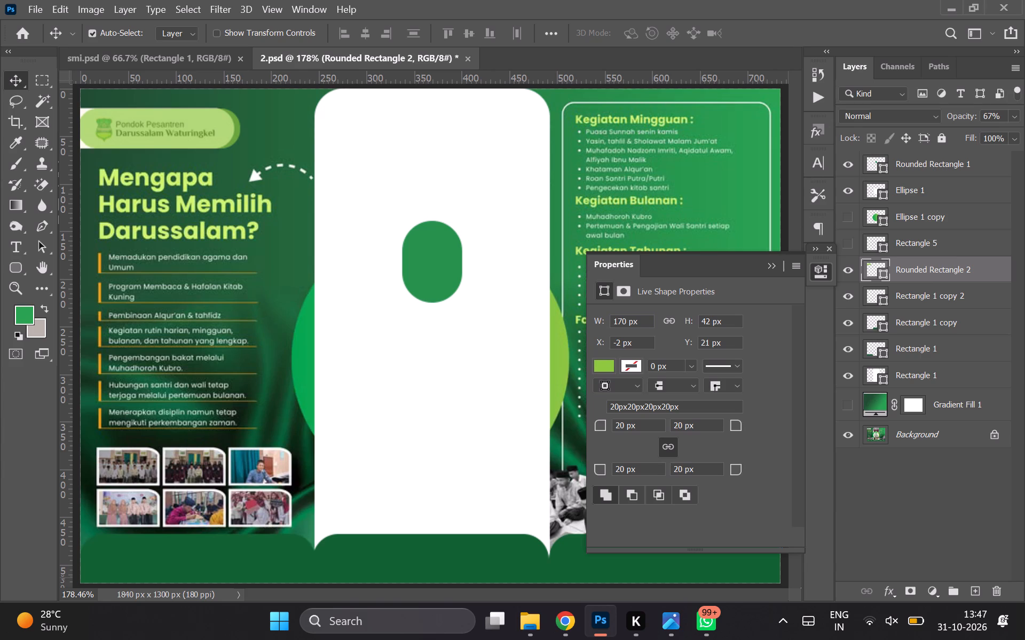
{"action": "key", "text": "Left"}
{"action": "key", "text": "Left"}
{"action": "key", "text": "Left"}
{"action": "key", "text": "Left"}
{"action": "key", "text": "Left"}
{"action": "key", "text": "Left"}
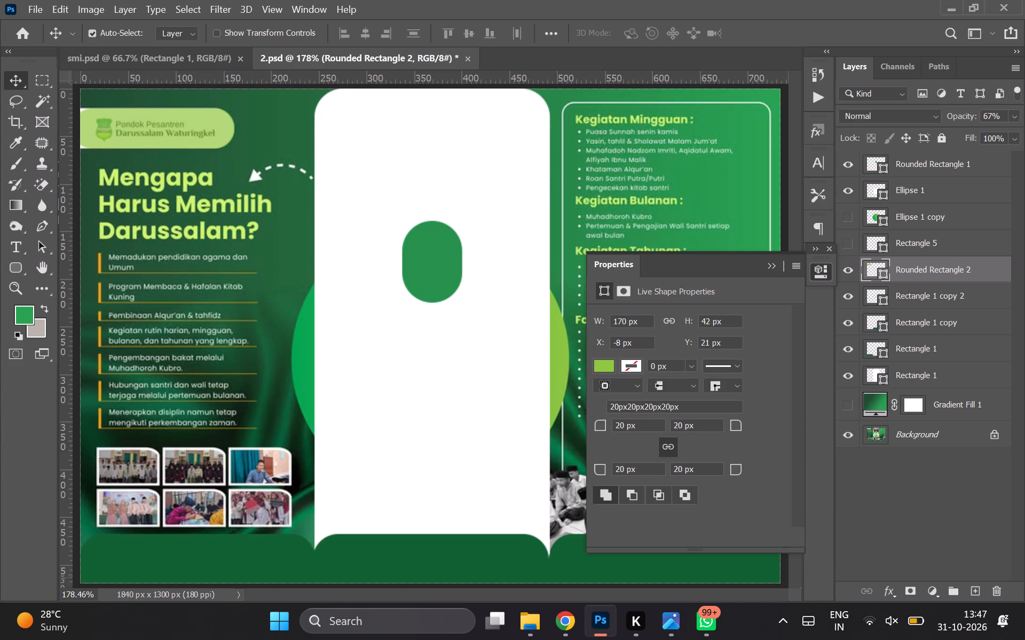
Set the logo banner's width to 175 px and nudge it left to X -13 px, realigning its rounded end.
{"action": "left_click", "coordinate": [632, 321]}
{"action": "key", "text": "ctrl+a"}
{"action": "type", "text": "175"}
{"action": "key", "text": "Return"}
{"action": "key", "text": "Left"}
{"action": "key", "text": "Left"}
{"action": "key", "text": "Left"}
{"action": "key", "text": "Left"}
{"action": "key", "text": "Left"}
{"action": "key", "text": "Left"}
{"action": "key", "text": "Right"}
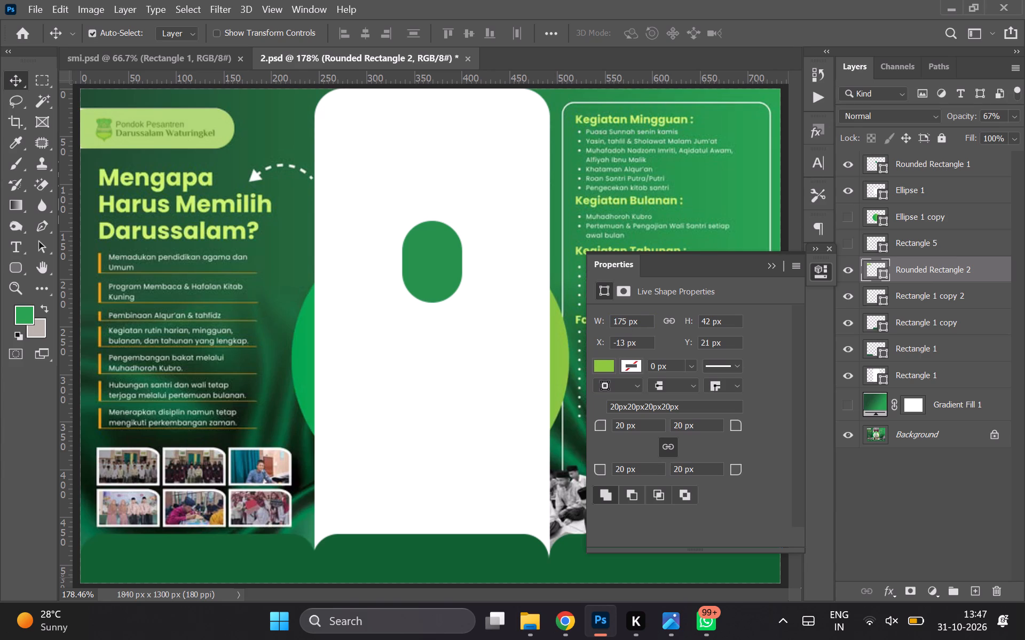
Set the logo banner's width to 179 px.
{"action": "left_click", "coordinate": [635, 319]}
{"action": "key", "text": "ctrl+a"}
{"action": "type", "text": "179"}
{"action": "key", "text": "Return"}
Nudge the logo banner left to X -17 px so its rounded end matches the reference banner, and save the document.
{"action": "key", "text": "Left"}
{"action": "key", "text": "Left"}
{"action": "key", "text": "Left"}
{"action": "key", "text": "Left"}
{"action": "key", "text": "Left"}
{"action": "key", "text": "Left"}
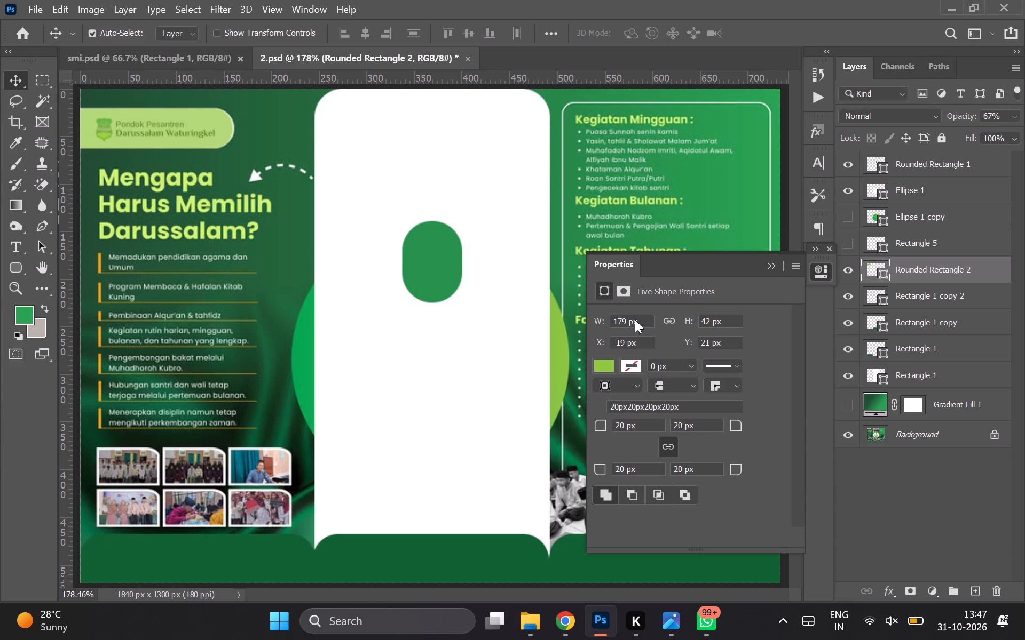
{"action": "key", "text": "Right"}
{"action": "key", "text": "Right"}
{"action": "key", "text": "ctrl+s"}
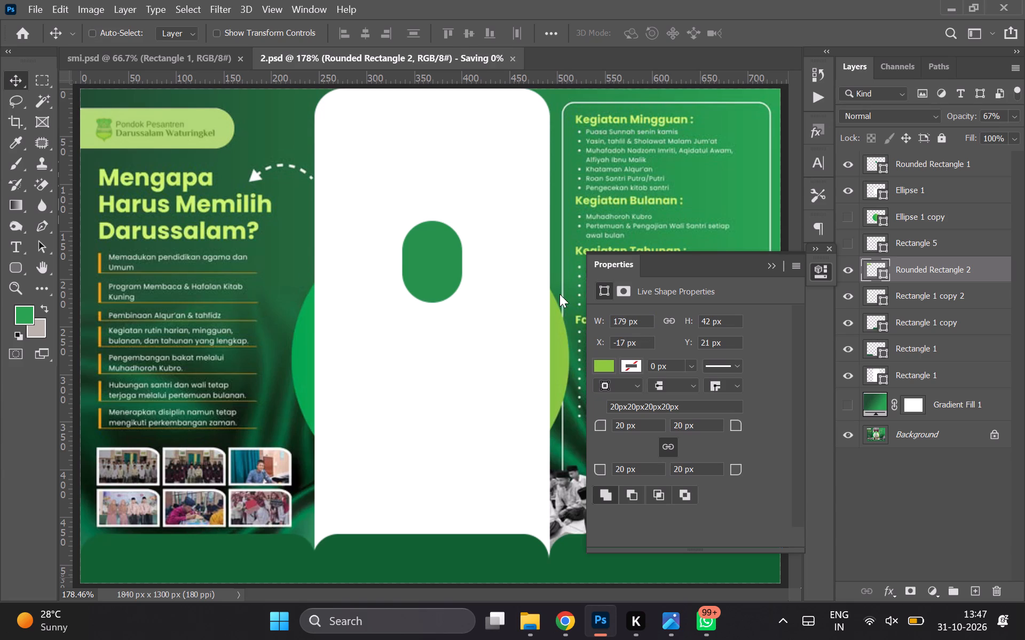
{"action": "key", "text": "v"}
Raise the logo banner's opacity to 100%.
{"action": "left_click_drag", "start_coordinate": [954, 116], "coordinate": [1024, 121]}
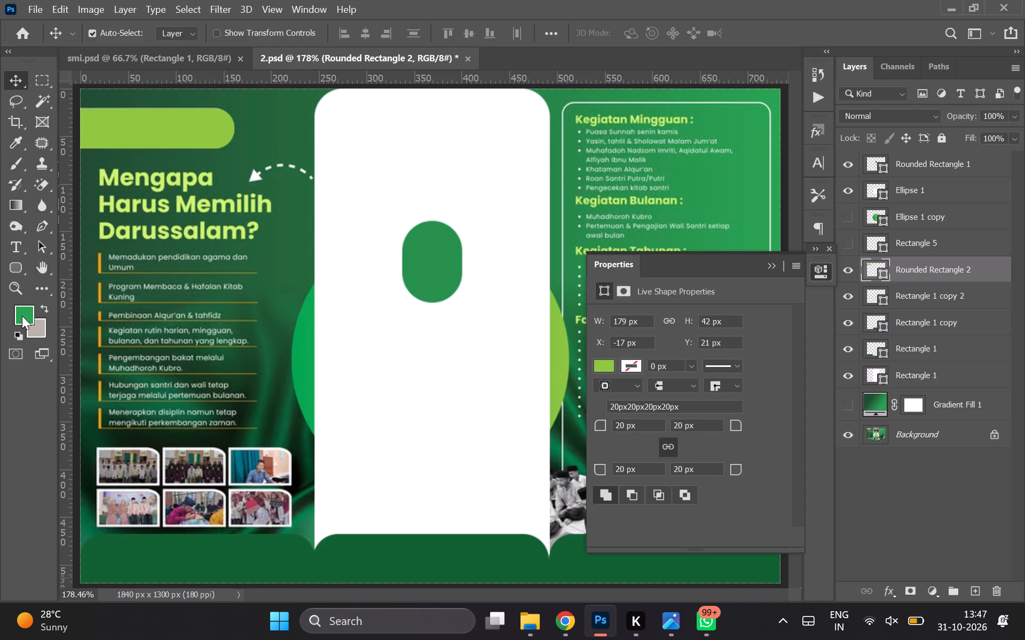
Fill the logo banner with the cream sampled from the reference banner beneath it, and save.
{"action": "left_click", "coordinate": [607, 370]}
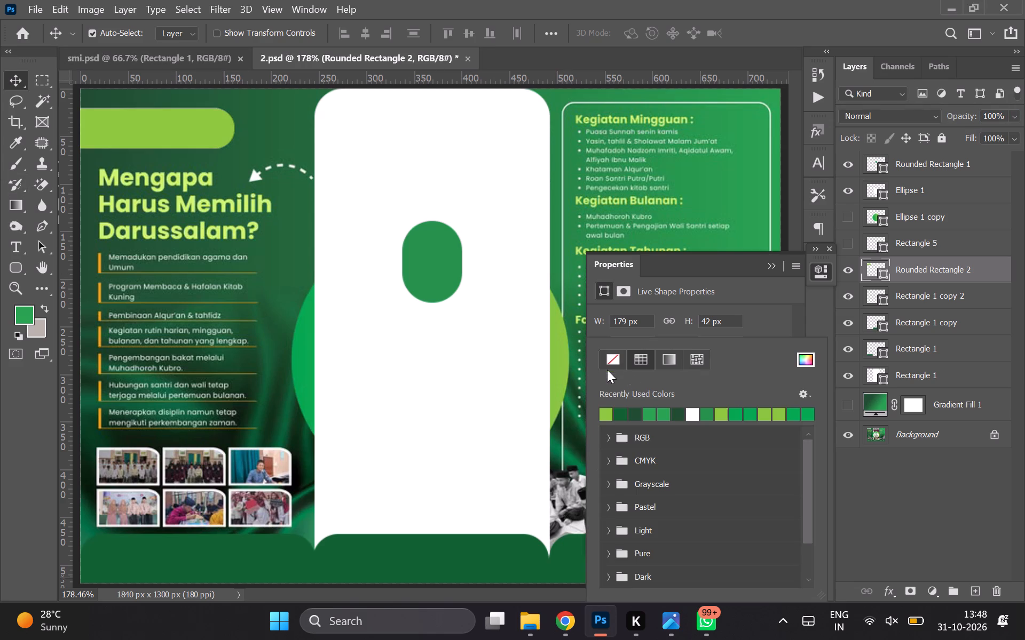
{"action": "left_click", "coordinate": [844, 276]}
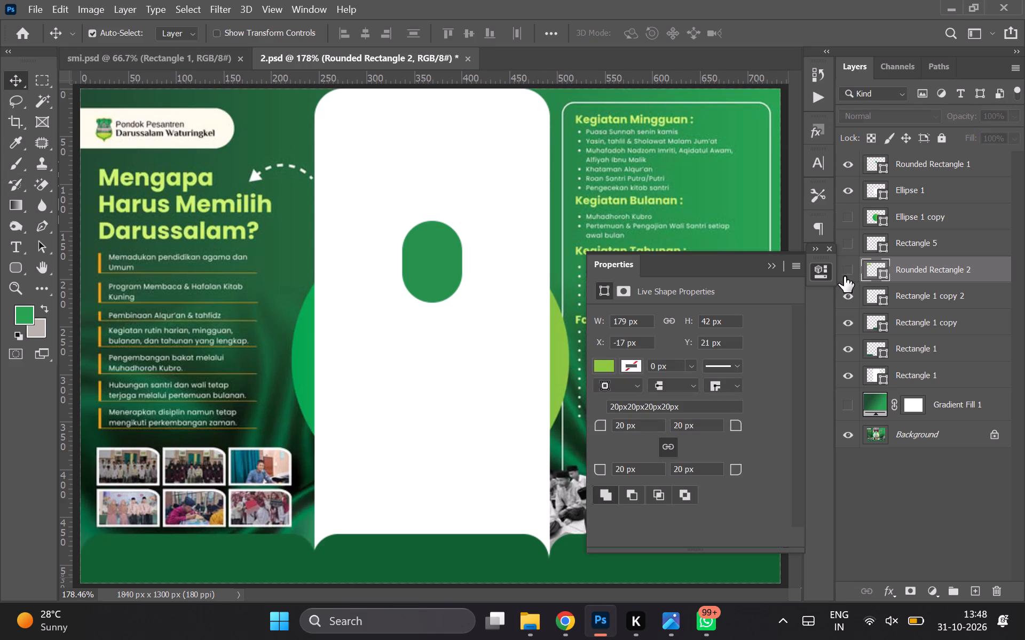
{"action": "left_click", "coordinate": [11, 149]}
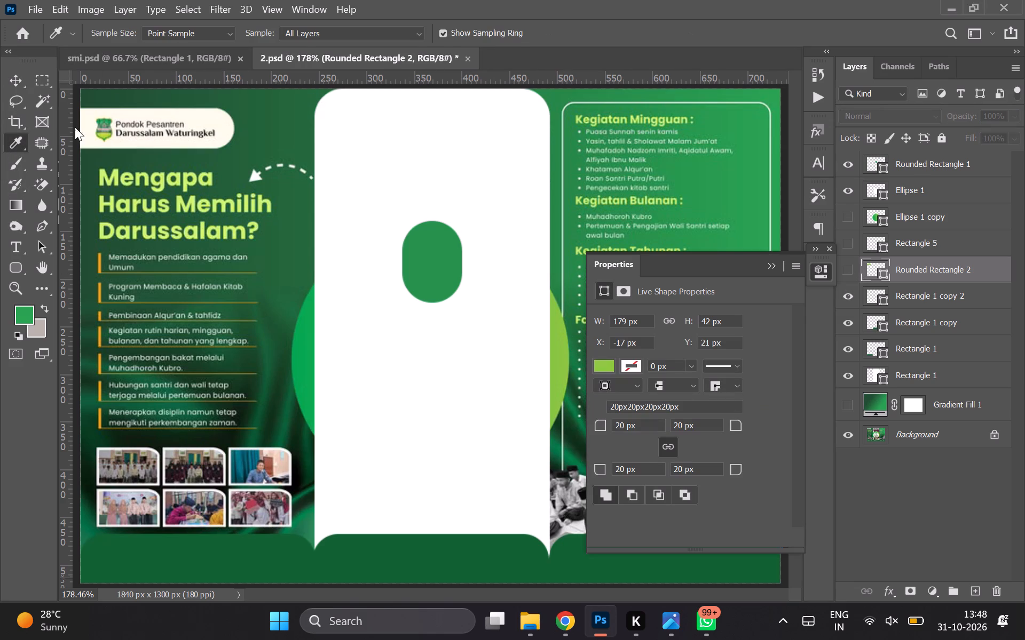
{"action": "left_click", "coordinate": [198, 119]}
{"action": "left_click", "coordinate": [603, 370]}
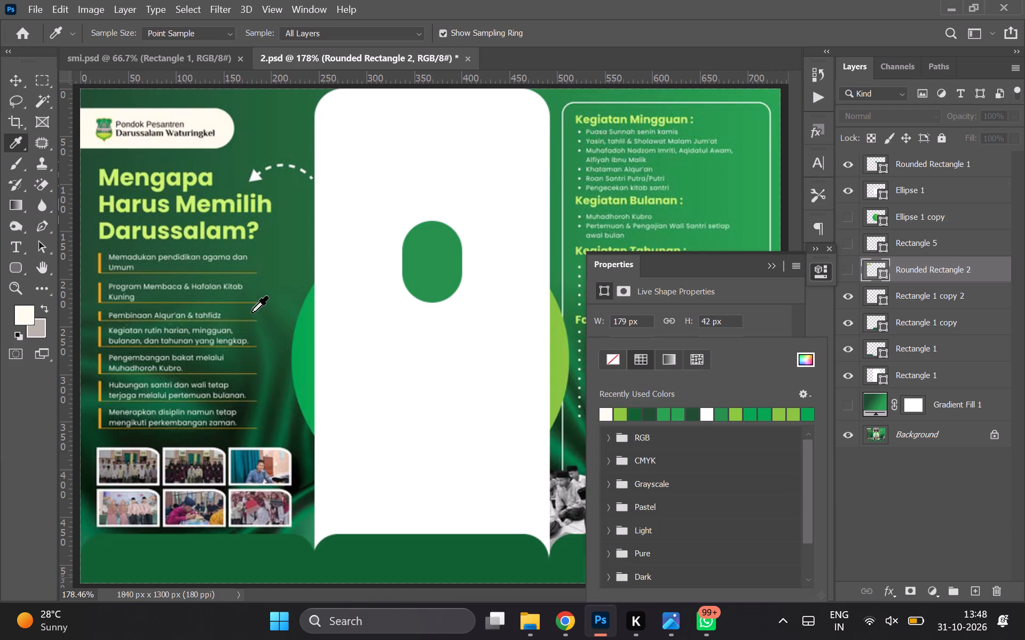
{"action": "left_click", "coordinate": [853, 269]}
{"action": "left_click", "coordinate": [606, 366]}
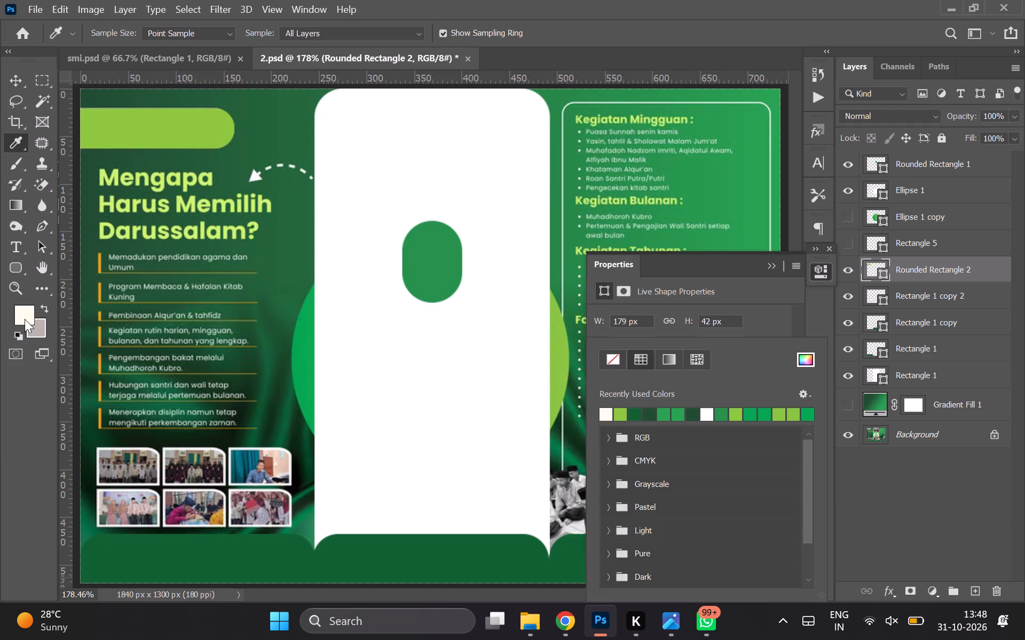
{"action": "left_click", "coordinate": [605, 416]}
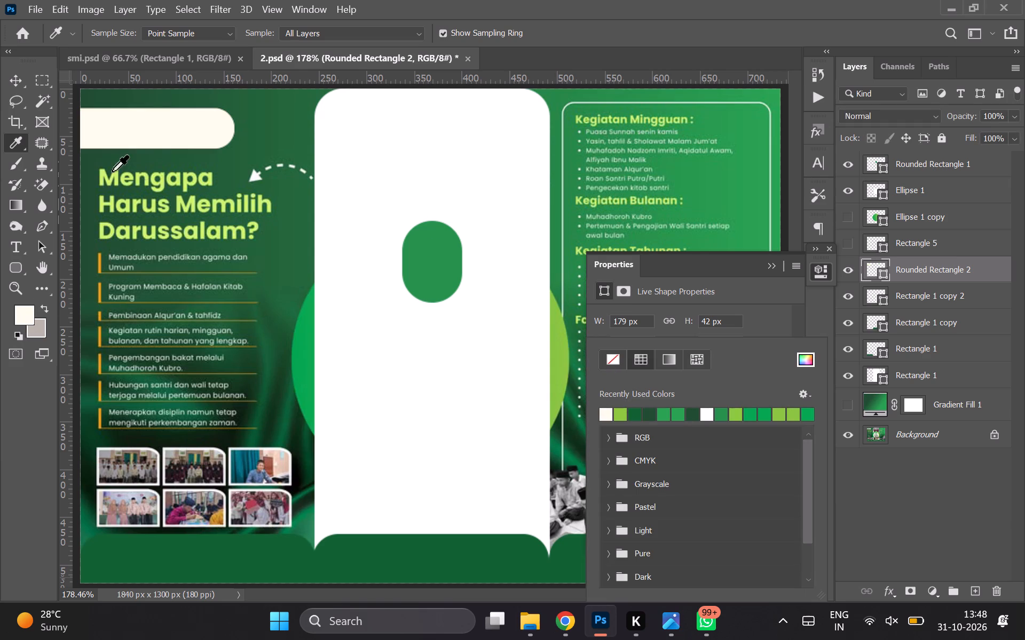
{"action": "left_click", "coordinate": [14, 79]}
{"action": "key", "text": "ctrl+s"}
Change the centre panel's fill from white to the same sampled cream, and save.
{"action": "left_click", "coordinate": [399, 134]}
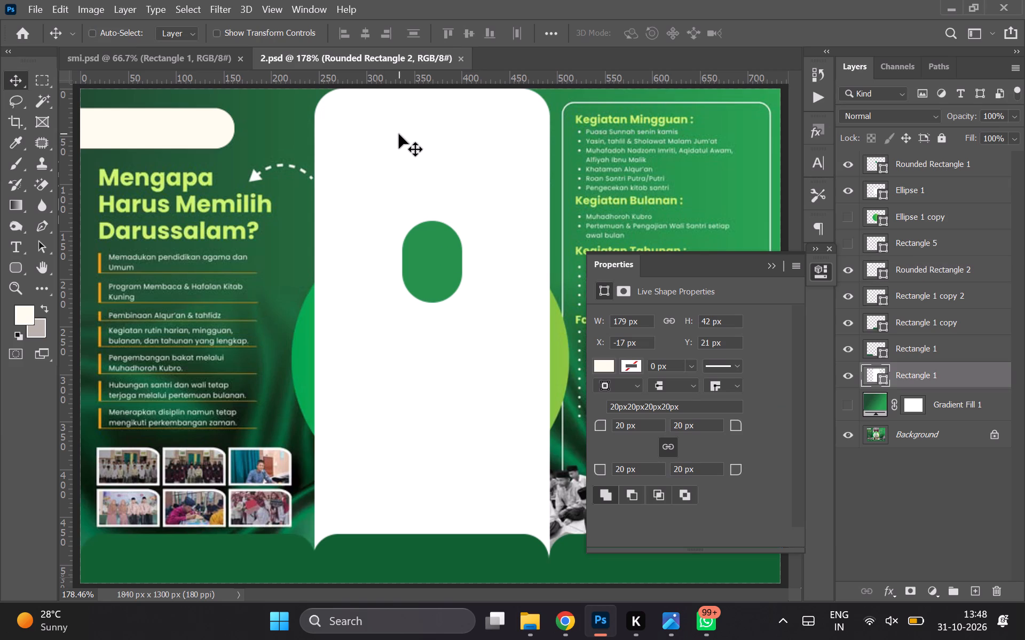
{"action": "left_click", "coordinate": [847, 372]}
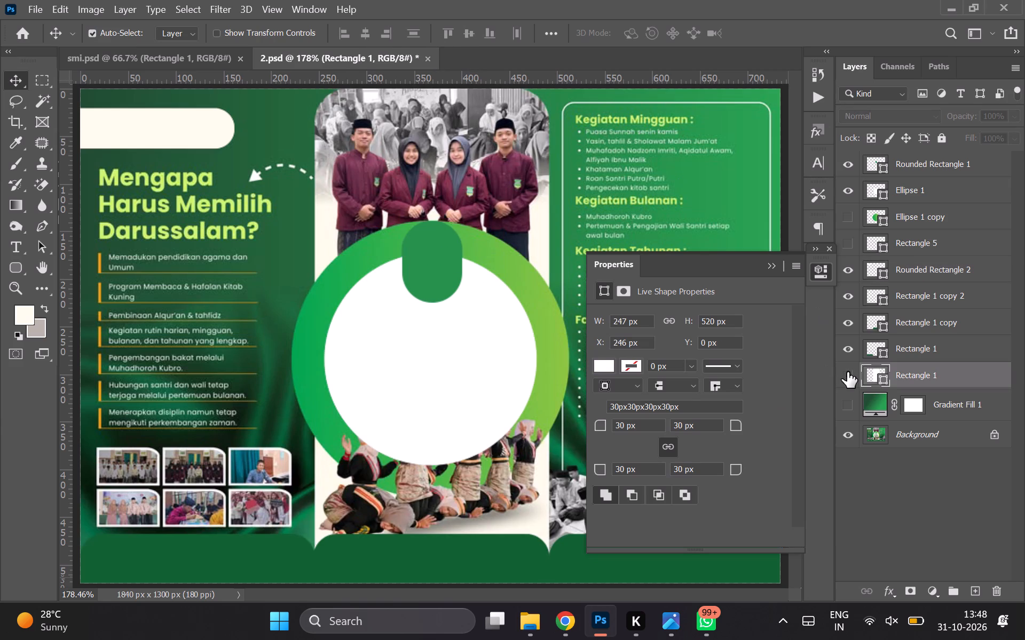
{"action": "left_click", "coordinate": [847, 372]}
{"action": "left_click", "coordinate": [606, 371]}
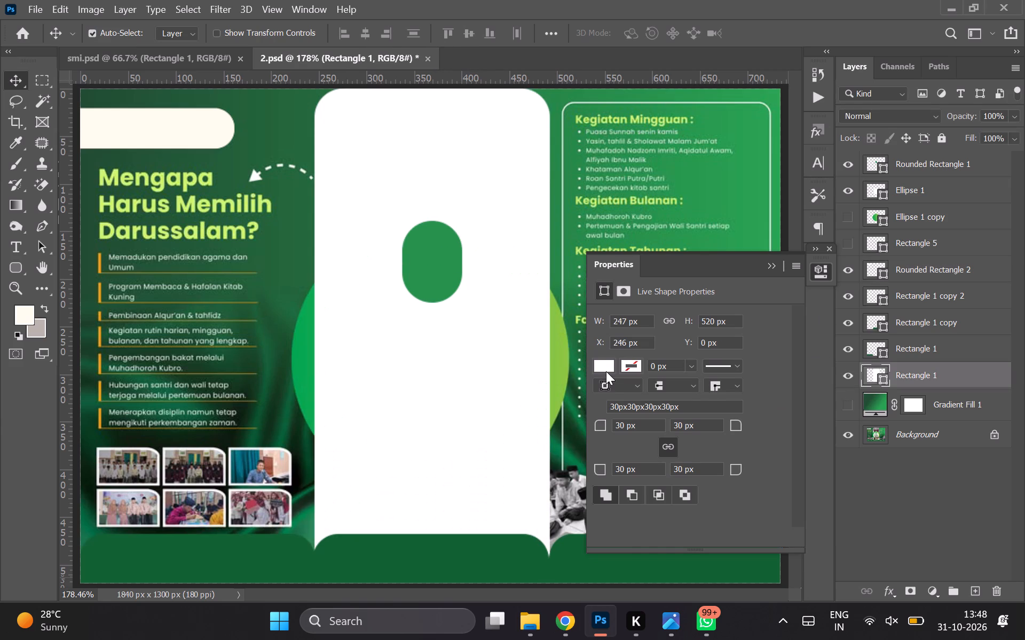
{"action": "left_click", "coordinate": [606, 415]}
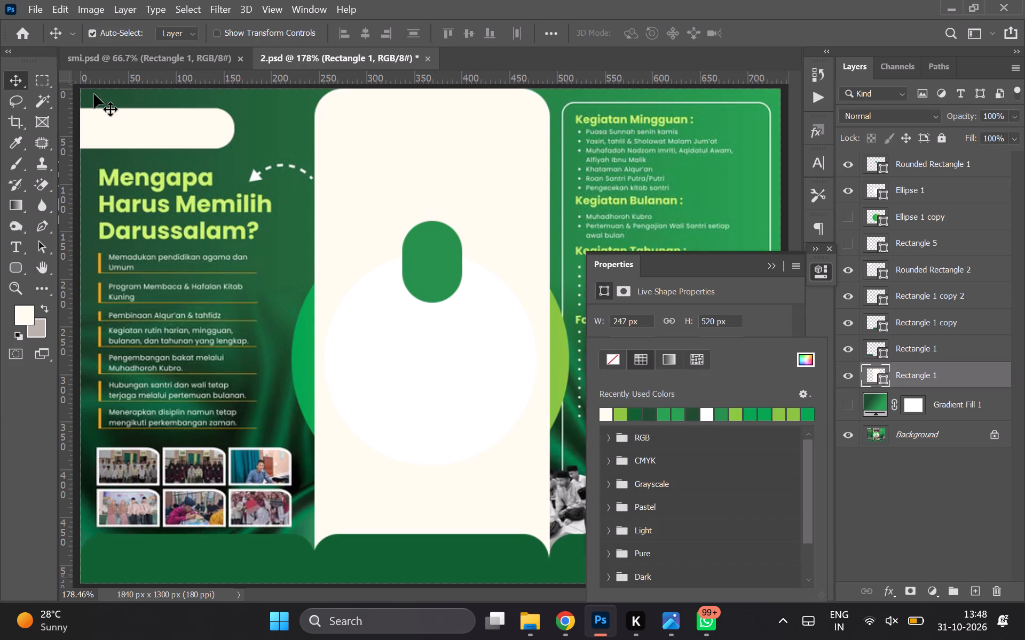
{"action": "left_click", "coordinate": [17, 78]}
{"action": "key", "text": "ctrl+s"}
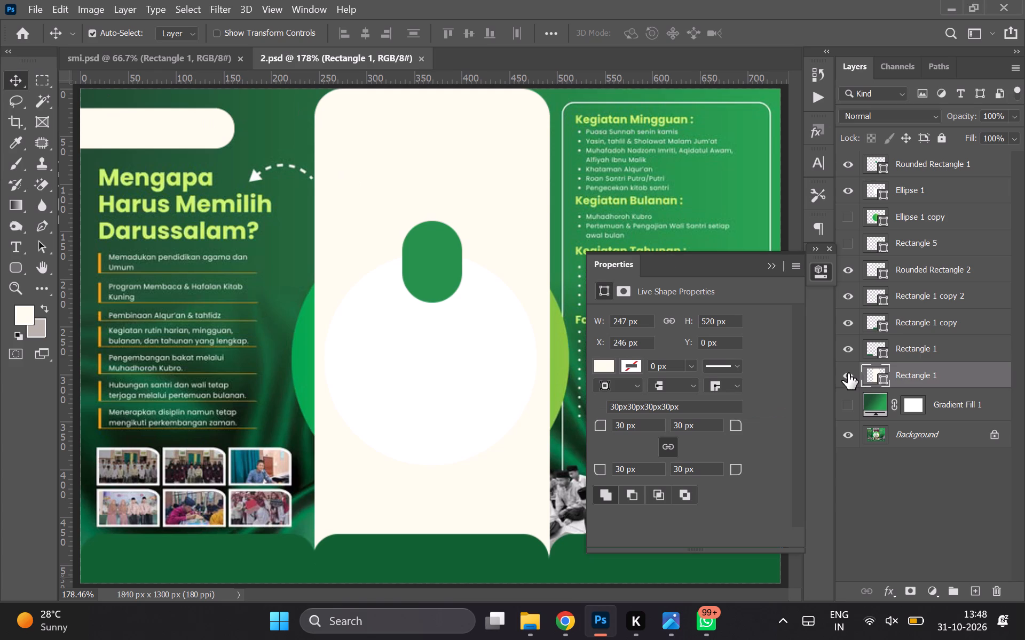
Hide the centre panel, fill the ring's inner circle with the same cream, and save.
{"action": "left_click", "coordinate": [848, 373]}
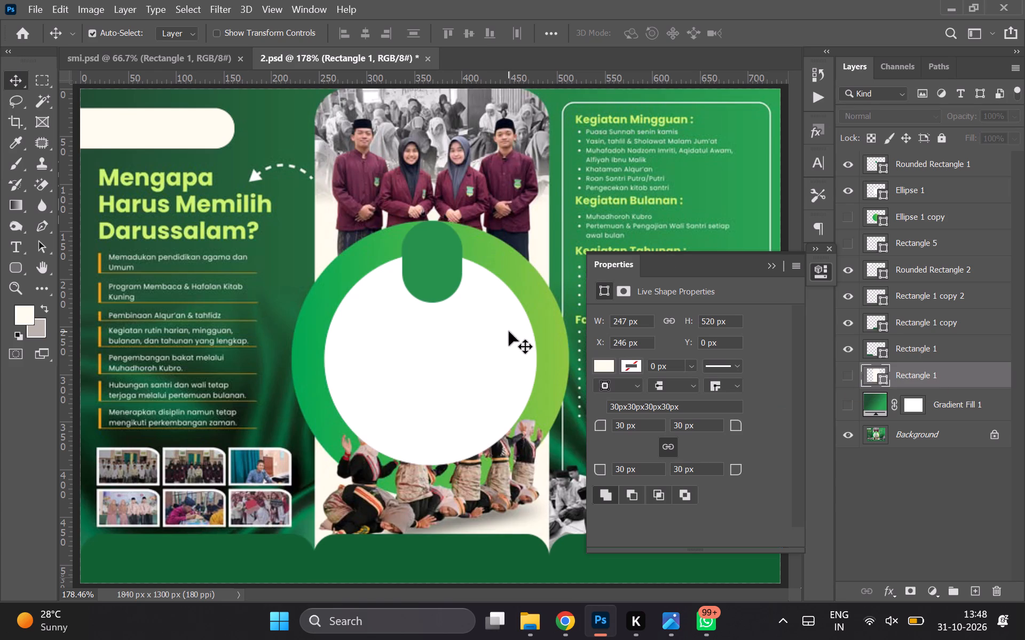
{"action": "left_click", "coordinate": [510, 340]}
{"action": "left_click", "coordinate": [848, 183]}
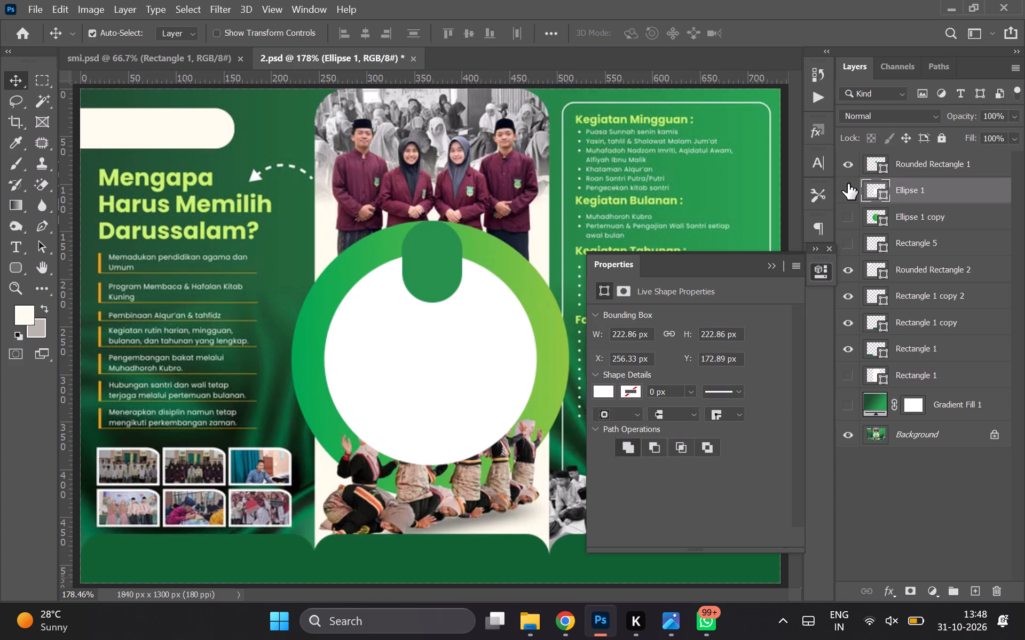
{"action": "left_click", "coordinate": [848, 183]}
{"action": "left_click", "coordinate": [848, 225]}
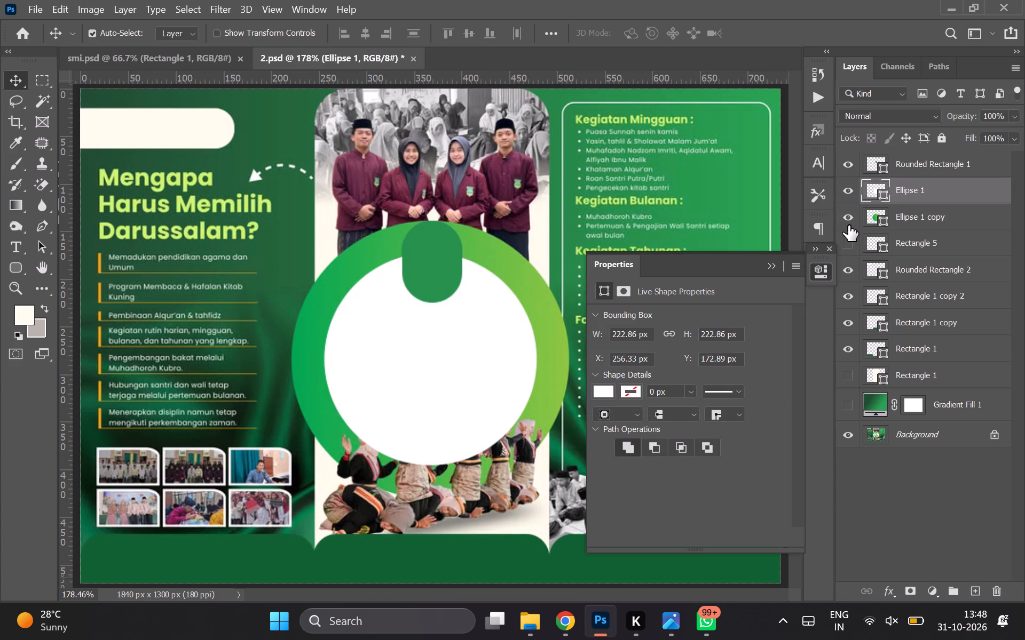
{"action": "left_click", "coordinate": [844, 220]}
{"action": "left_click", "coordinate": [483, 307]}
{"action": "left_click", "coordinate": [592, 390]}
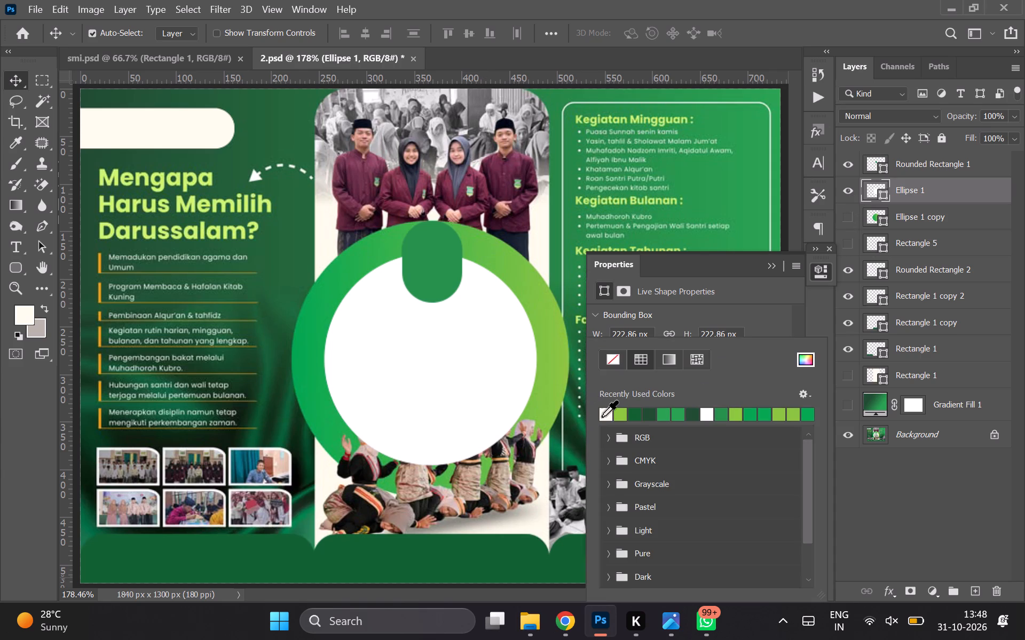
{"action": "left_click", "coordinate": [602, 417]}
{"action": "left_click", "coordinate": [9, 70]}
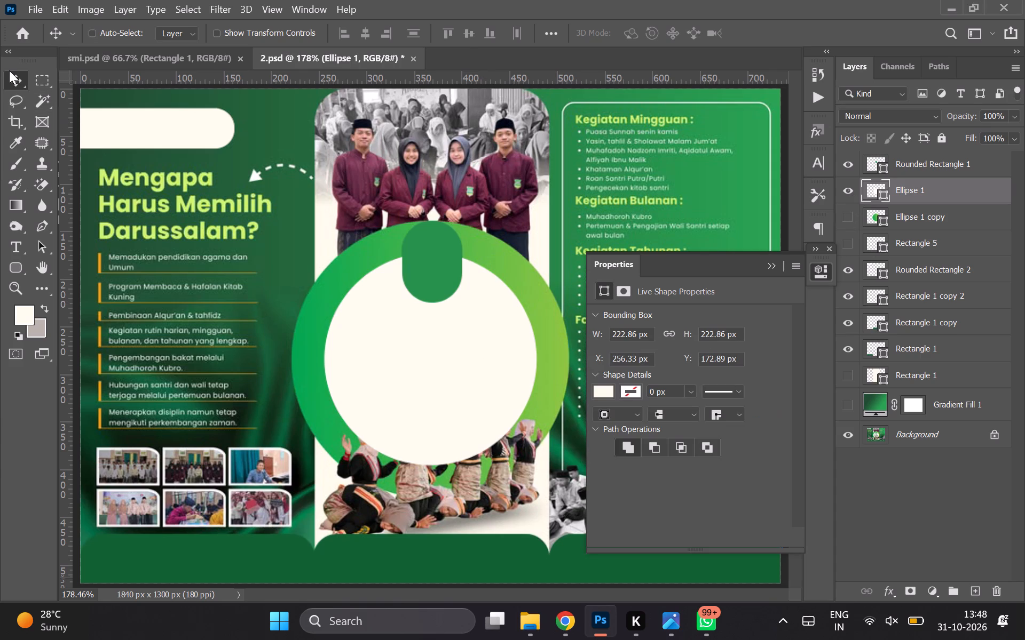
{"action": "key", "text": "ctrl+s"}
{"action": "left_click", "coordinate": [767, 258]}
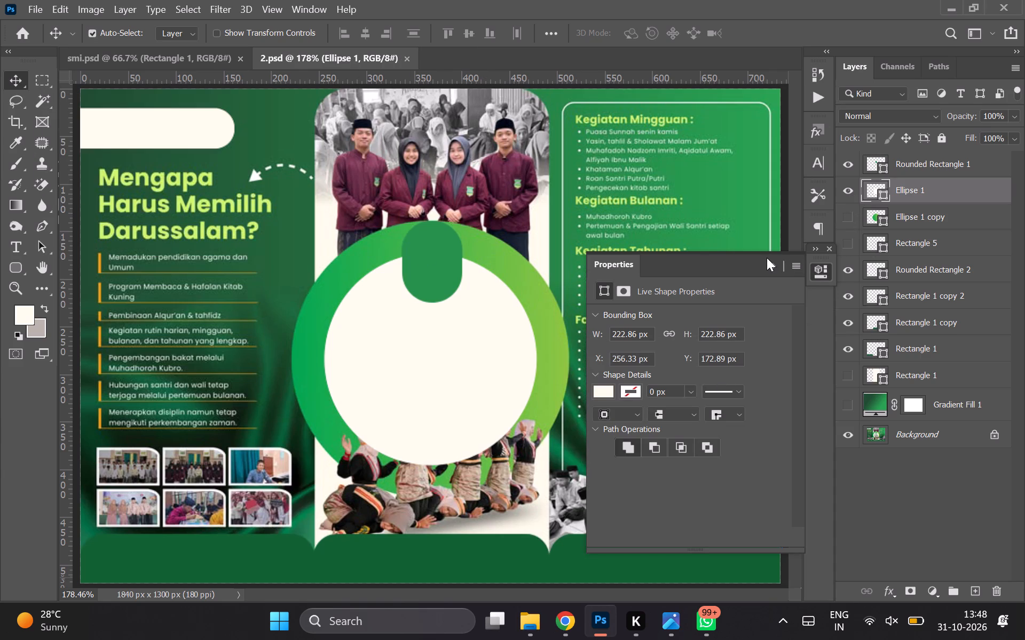
{"action": "left_click", "coordinate": [770, 262]}
{"action": "key", "text": "ctrl+s"}
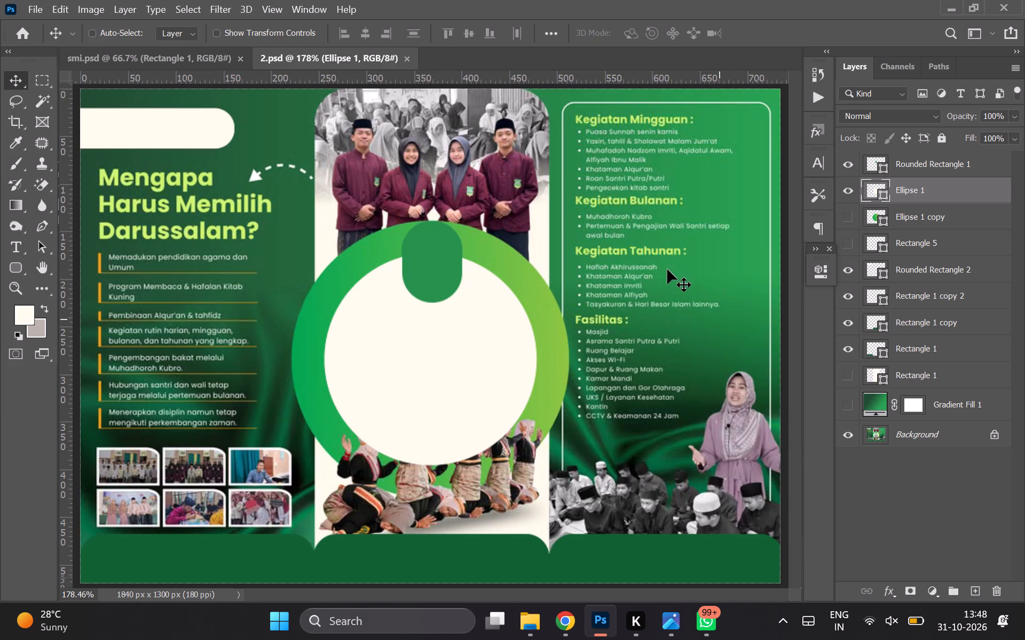
Add the text "Mengapa" in 6 pt Touche Bold over the first line of the reference heading.
{"action": "left_click", "coordinate": [20, 252]}
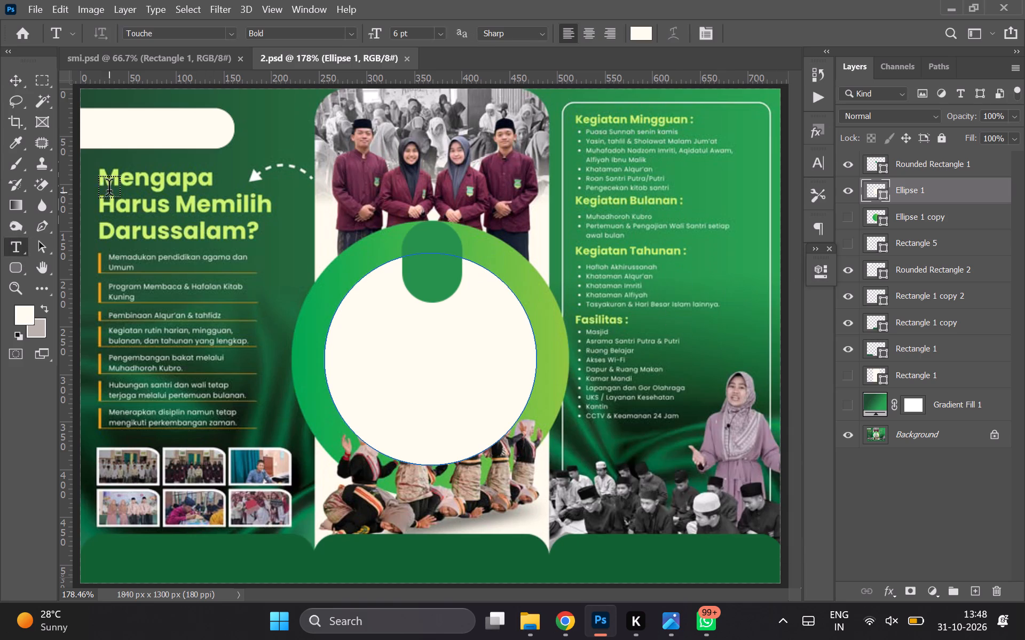
{"action": "left_click", "coordinate": [104, 182]}
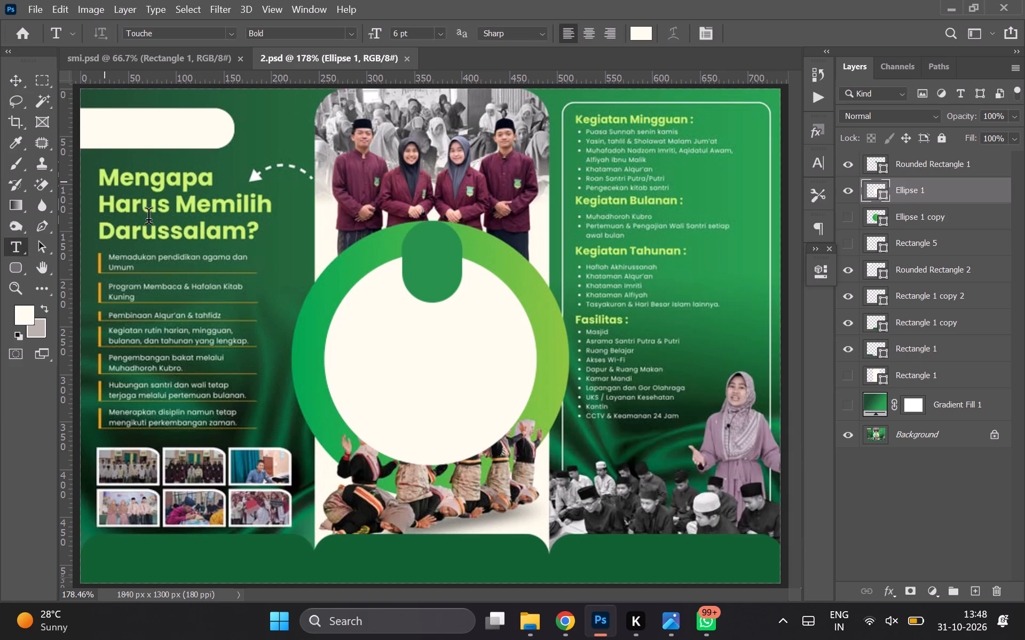
{"action": "type", "text": "ME"}
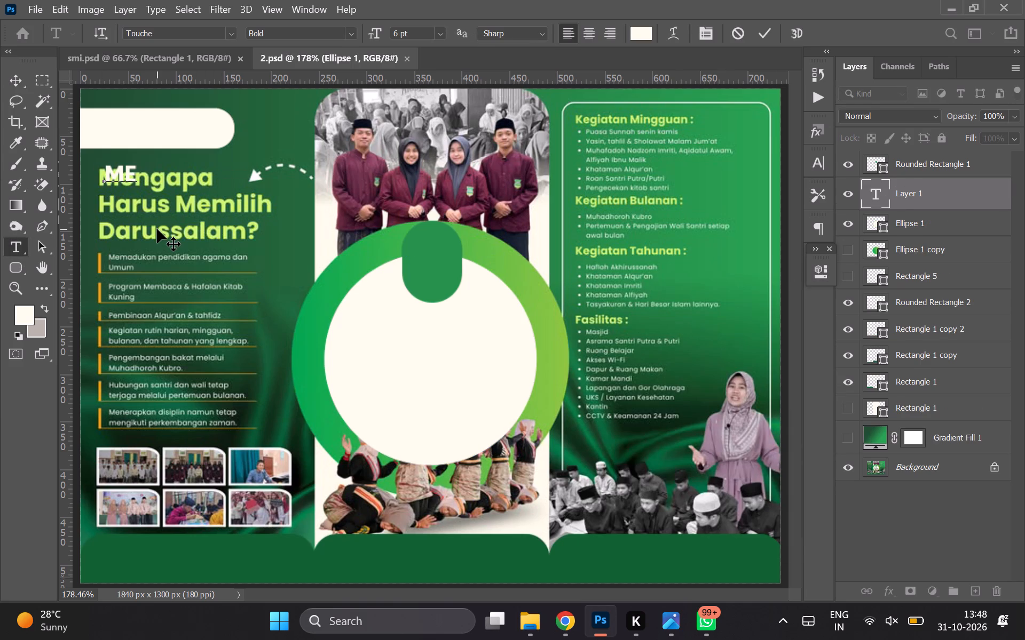
{"action": "key", "text": "e"}
{"action": "type", "text": "ngapa"}
{"action": "left_click", "coordinate": [12, 77]}
Nudge the Mengapa text down and left so its first letter lines up with the reference heading.
{"action": "key", "text": "Down"}
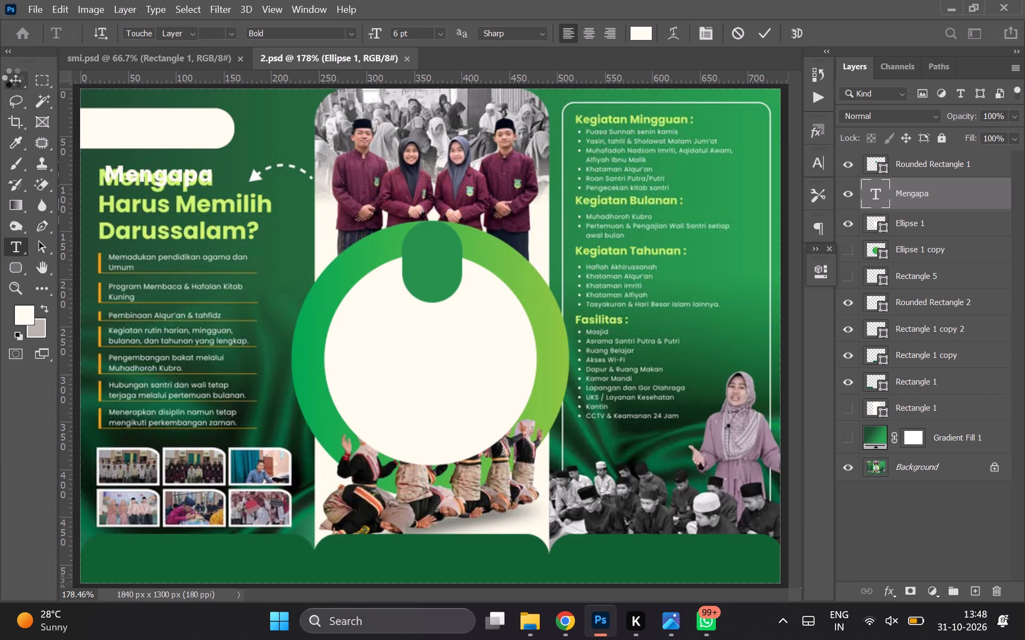
{"action": "key", "text": "Down"}
{"action": "key", "text": "v"}
{"action": "key", "text": "Down"}
{"action": "key", "text": "Down"}
{"action": "key", "text": "Left"}
{"action": "key", "text": "Left"}
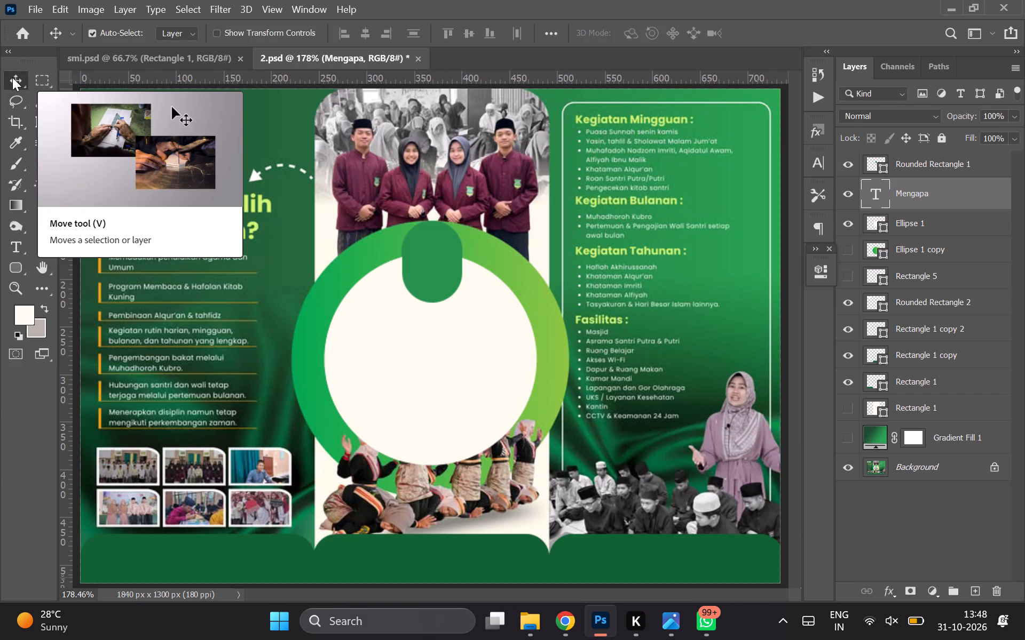
{"action": "key", "text": "Left"}
{"action": "key", "text": "ctrl+equal"}
{"action": "key", "text": "ctrl+equal"}
{"action": "key", "text": "ctrl+equal"}
{"action": "scroll", "coordinate": [373, 327], "scroll_direction": "up", "scroll_amount": 1}
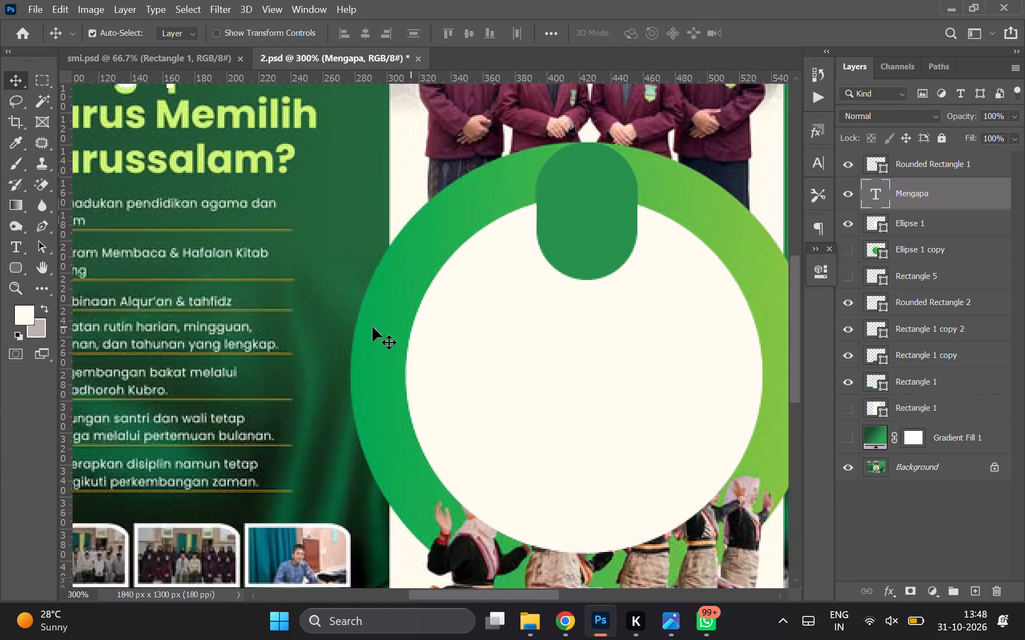
{"action": "scroll", "coordinate": [373, 327], "scroll_direction": "up", "scroll_amount": 1}
{"action": "key", "text": "ctrl+Left"}
{"action": "key", "text": "Left"}
{"action": "key", "text": "Left"}
{"action": "key", "text": "Down"}
{"action": "key", "text": "Down"}
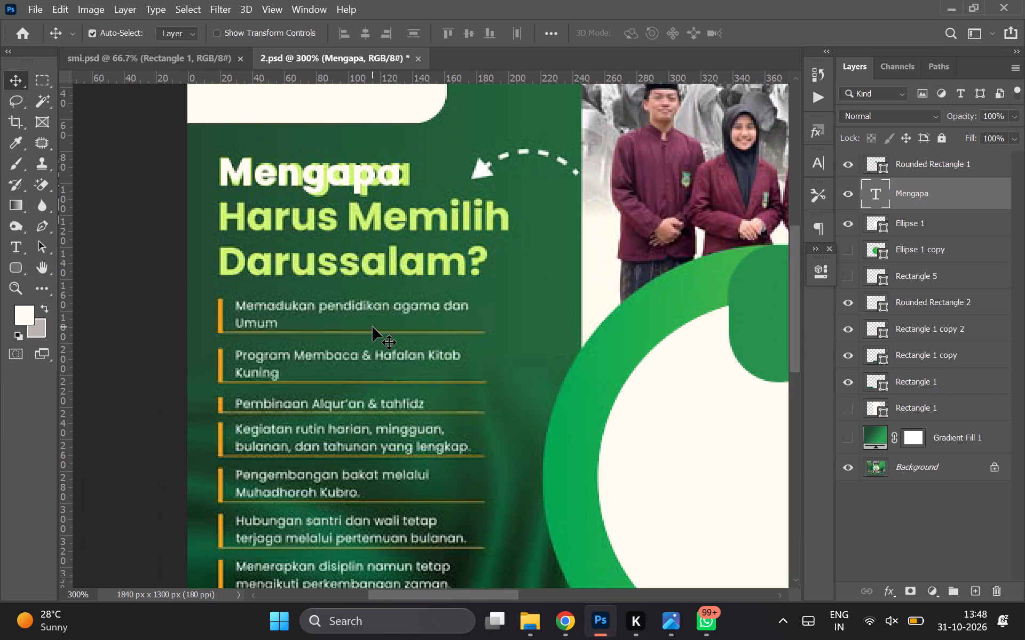
Scale the Mengapa text to about 104.5% so its width matches the reference word.
{"action": "key", "text": "ctrl+t"}
{"action": "key", "text": "ctrl+equal"}
{"action": "key", "text": "ctrl+equal"}
{"action": "scroll", "coordinate": [373, 327], "scroll_direction": "up", "scroll_amount": 1}
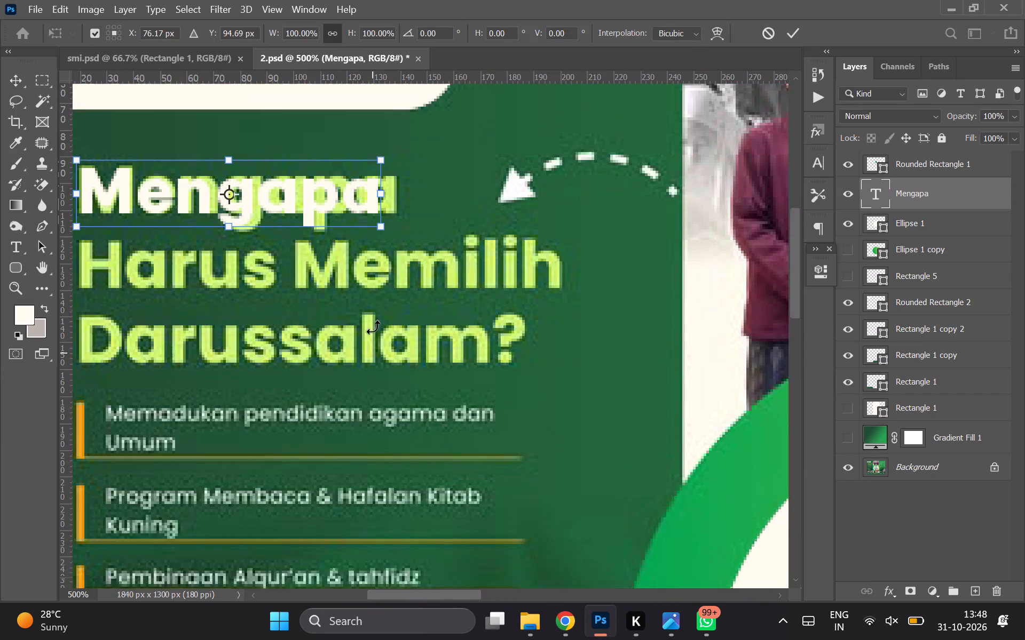
{"action": "left_click", "coordinate": [378, 222]}
{"action": "left_click_drag", "start_coordinate": [378, 222], "coordinate": [384, 220]}
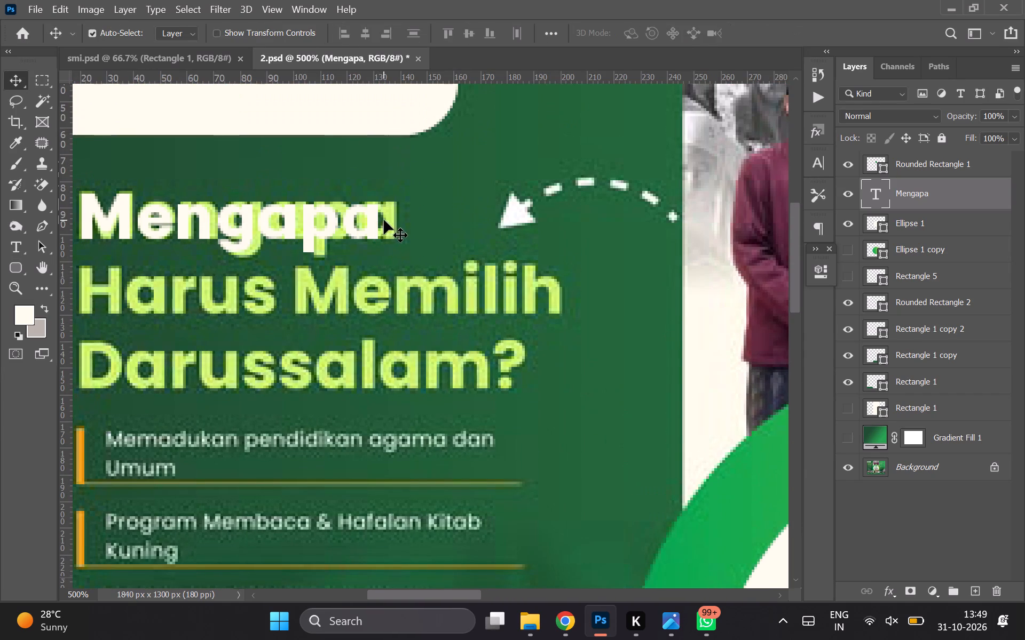
{"action": "left_click_drag", "start_coordinate": [384, 220], "coordinate": [370, 220]}
{"action": "key", "text": "ctrl+t"}
{"action": "left_click_drag", "start_coordinate": [382, 219], "coordinate": [397, 221]}
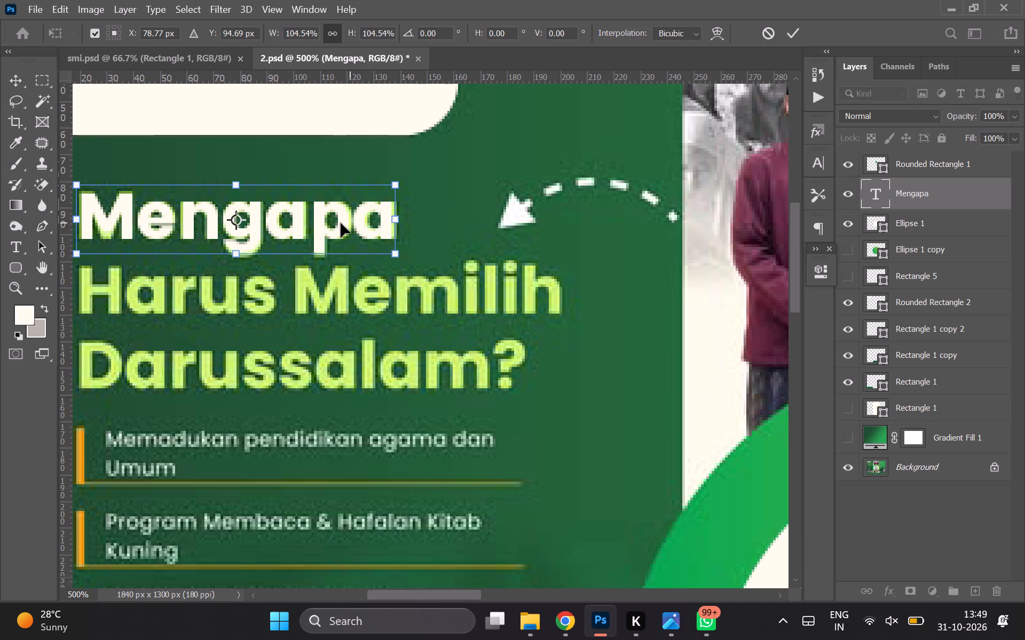
Apply the scaling to the Mengapa text.
{"action": "double_click", "coordinate": [341, 223]}
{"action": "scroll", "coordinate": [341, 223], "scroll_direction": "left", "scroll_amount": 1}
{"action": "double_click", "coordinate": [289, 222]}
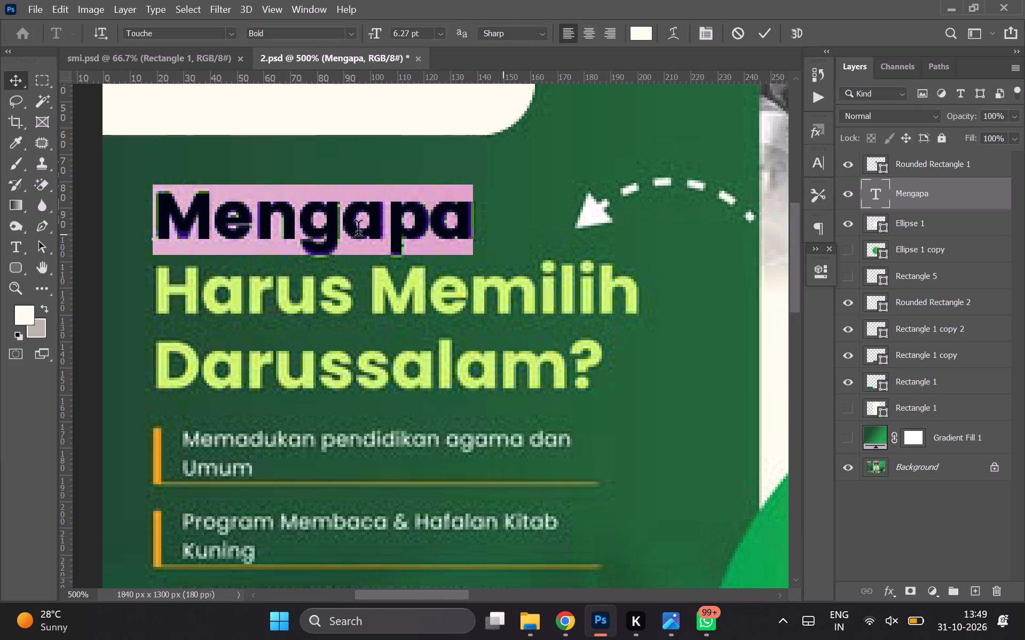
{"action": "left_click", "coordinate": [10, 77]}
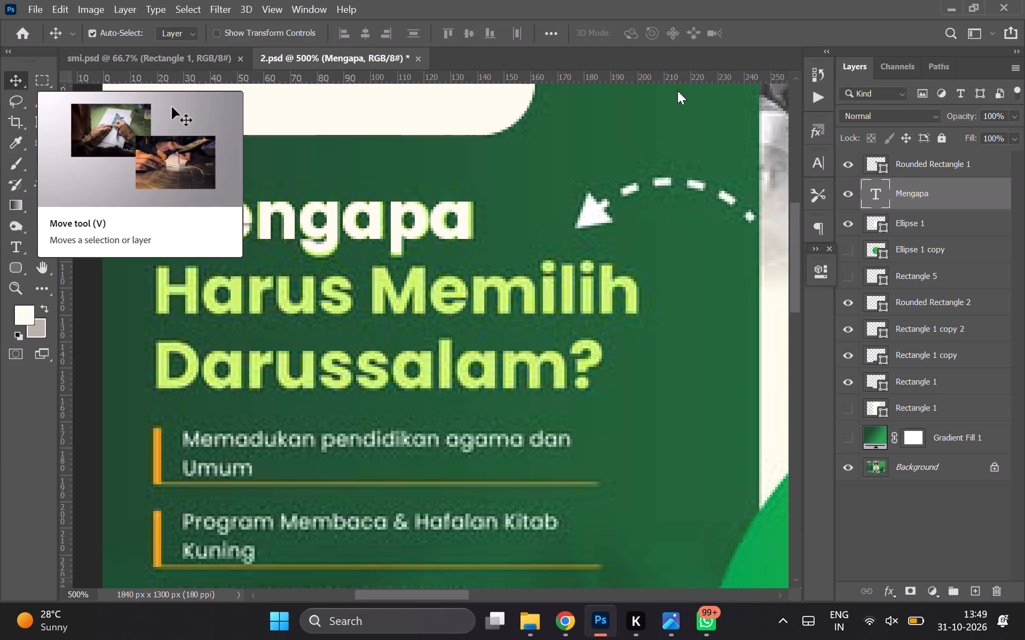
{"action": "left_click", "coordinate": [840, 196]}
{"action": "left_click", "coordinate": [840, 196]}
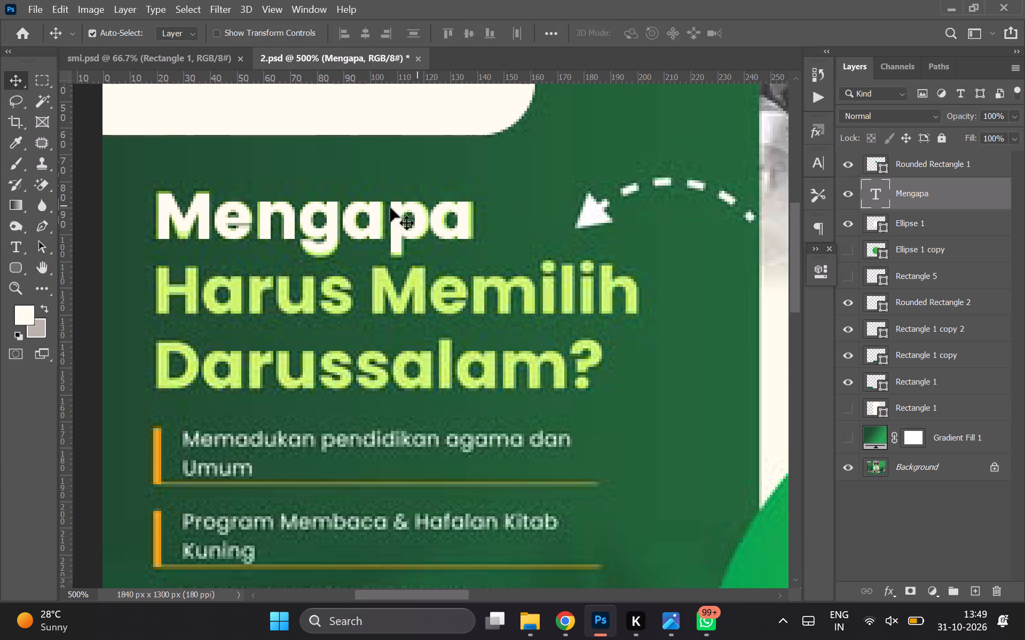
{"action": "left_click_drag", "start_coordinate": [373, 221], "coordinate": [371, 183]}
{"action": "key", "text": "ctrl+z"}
Set the vertical scale of the Mengapa text's characters to 105%.
{"action": "double_click", "coordinate": [363, 213]}
{"action": "key", "text": "ctrl+t"}
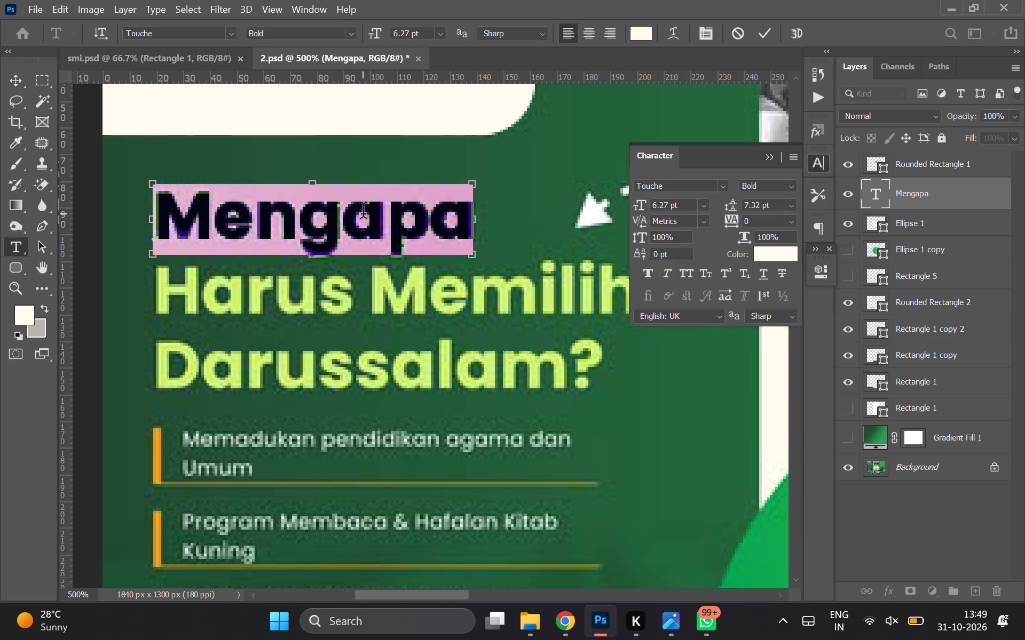
{"action": "left_click", "coordinate": [675, 236]}
{"action": "key", "text": "ctrl+a"}
{"action": "key", "text": "1"}
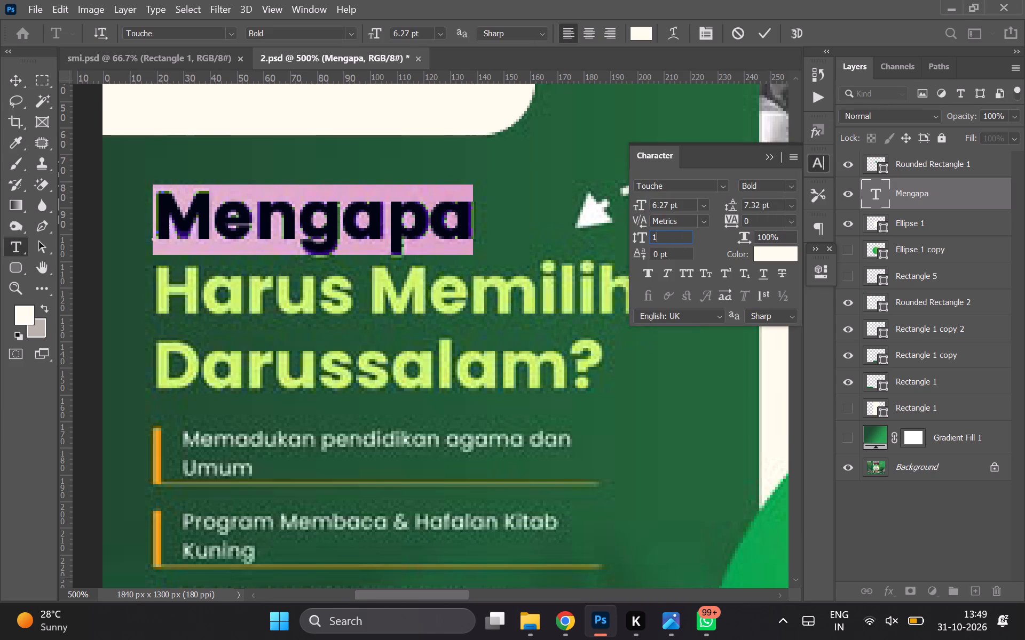
{"action": "type", "text": "05"}
{"action": "key", "text": "Return"}
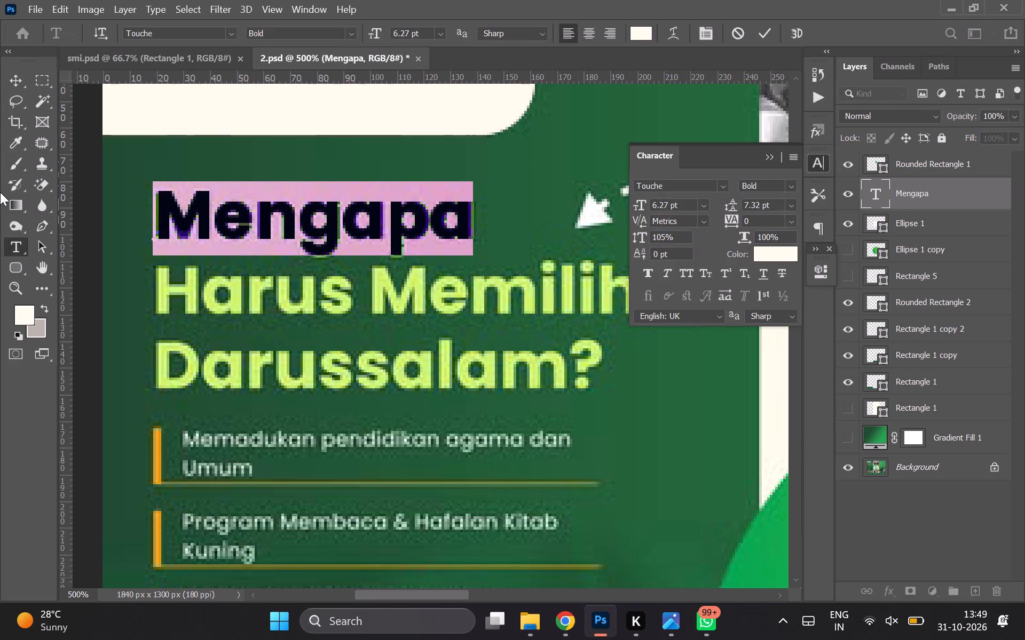
{"action": "left_click", "coordinate": [20, 74]}
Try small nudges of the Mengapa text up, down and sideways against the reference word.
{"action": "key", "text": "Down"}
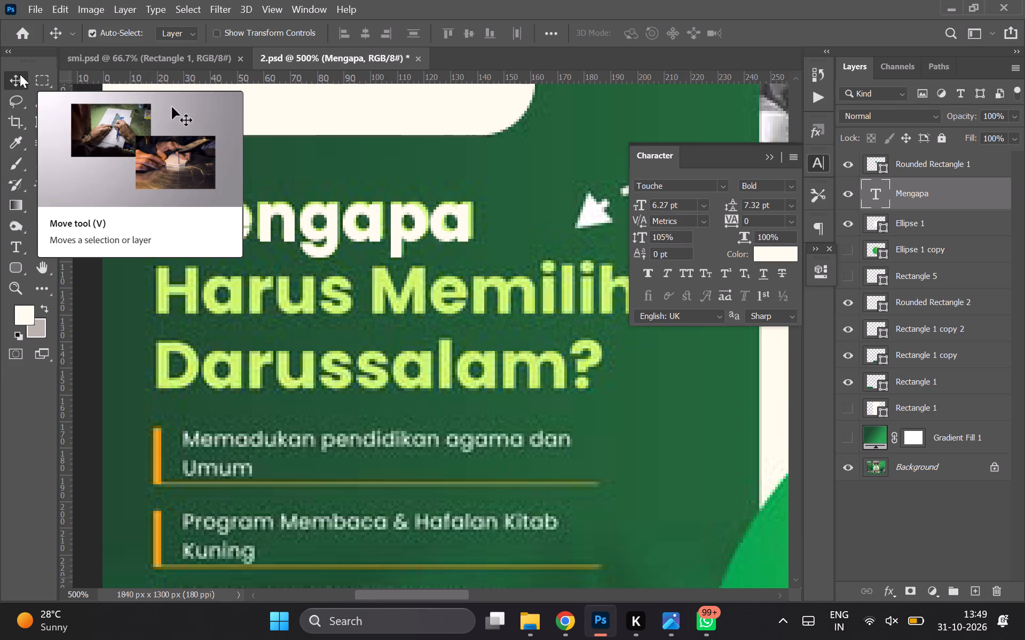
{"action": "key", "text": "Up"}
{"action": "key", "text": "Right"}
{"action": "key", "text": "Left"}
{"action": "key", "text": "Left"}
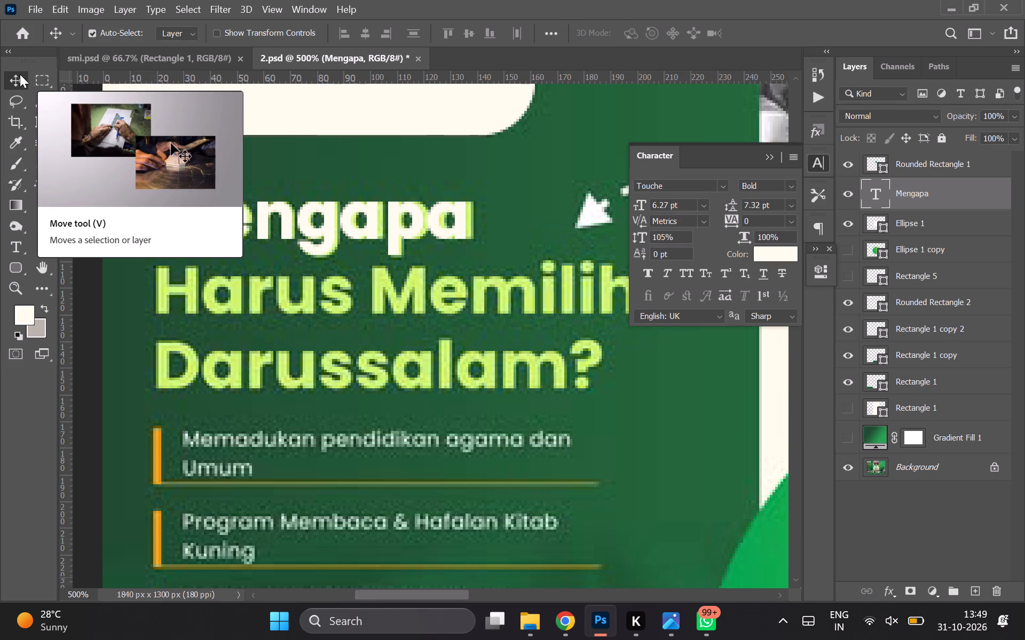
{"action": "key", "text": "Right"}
Scale the Mengapa text to about 100.4% so its right edge meets the end of the reference word.
{"action": "key", "text": "ctrl+t"}
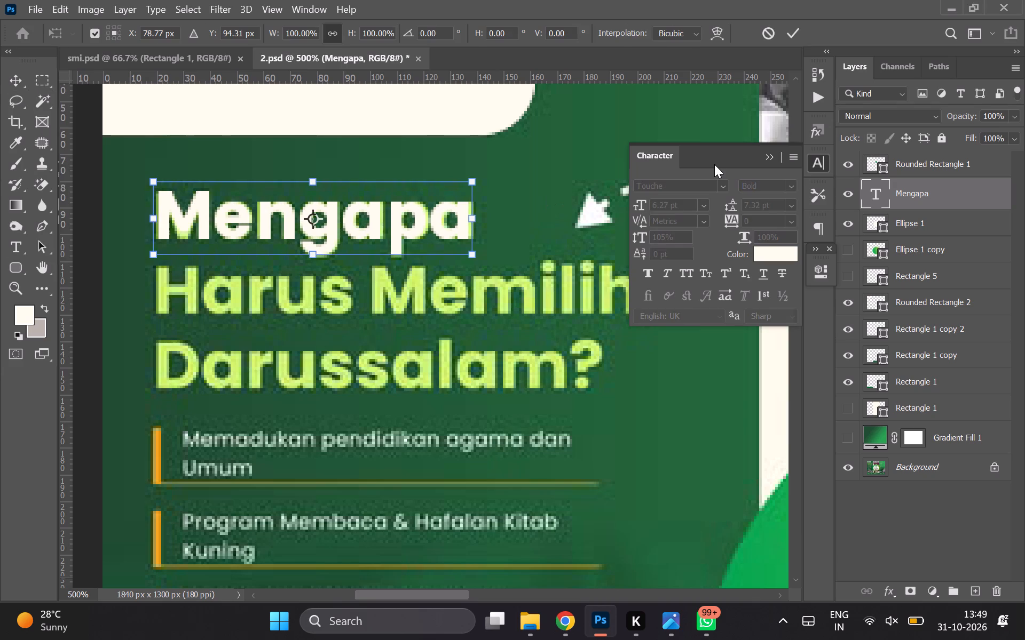
{"action": "key", "text": "ctrl+equal"}
{"action": "double_click", "coordinate": [441, 197]}
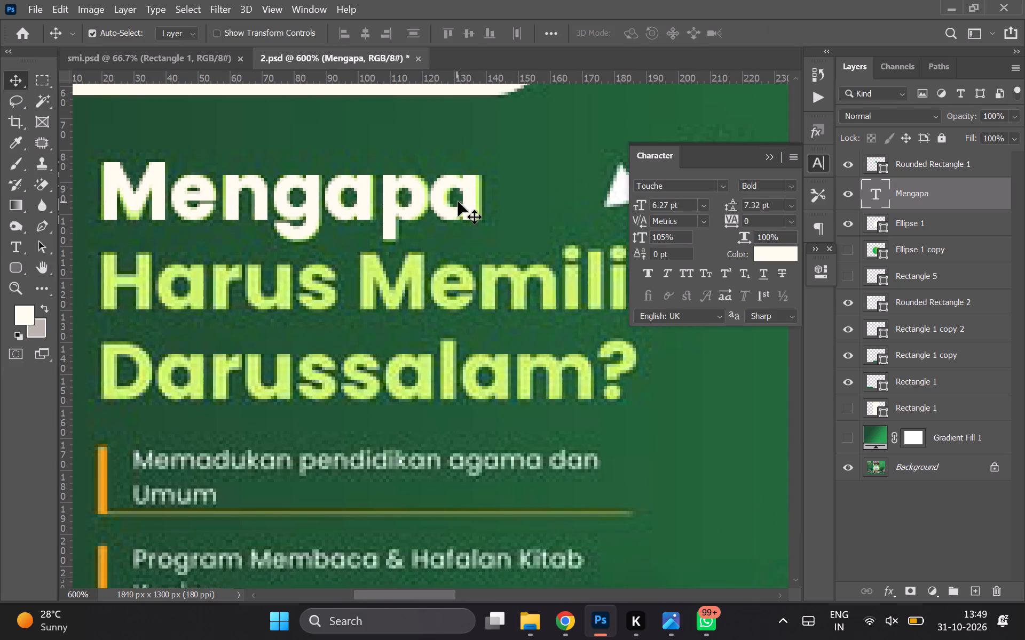
{"action": "double_click", "coordinate": [458, 202]}
{"action": "left_click", "coordinate": [23, 77]}
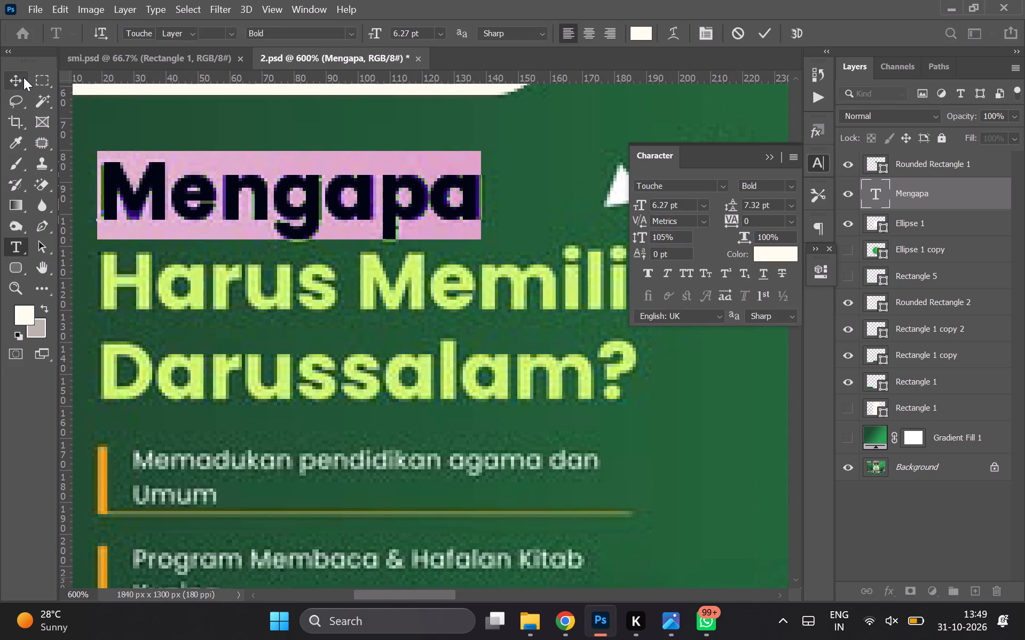
{"action": "key", "text": "ctrl+t"}
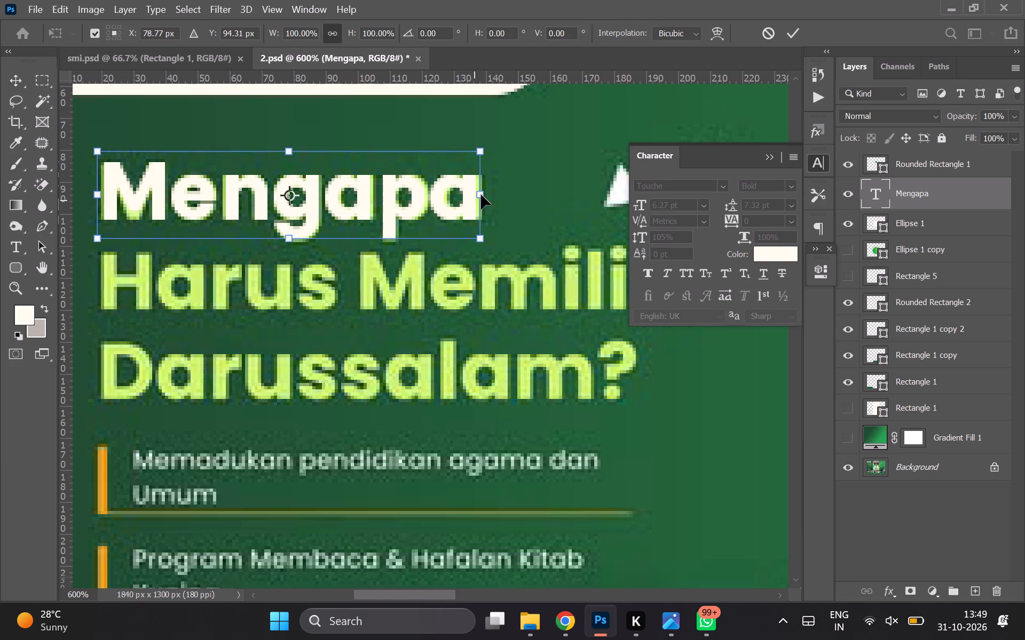
{"action": "left_click", "coordinate": [483, 193]}
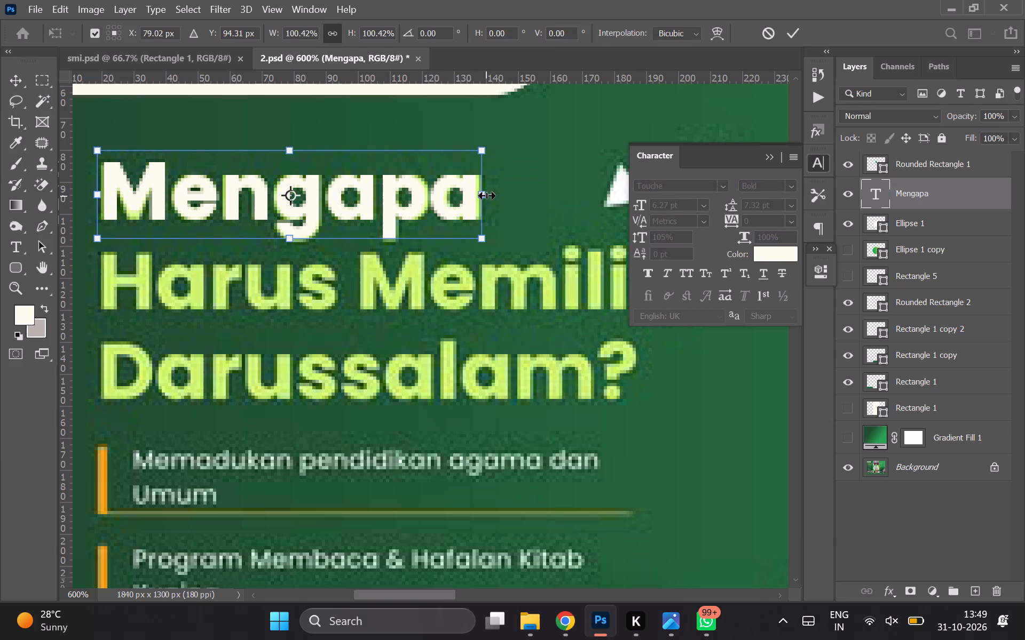
{"action": "double_click", "coordinate": [429, 198]}
Replace the Mengapa text with "Why Suport", checking the brochure mockup in Chrome for the heading wording.
{"action": "scroll", "coordinate": [429, 198], "scroll_direction": "down", "scroll_amount": 1}
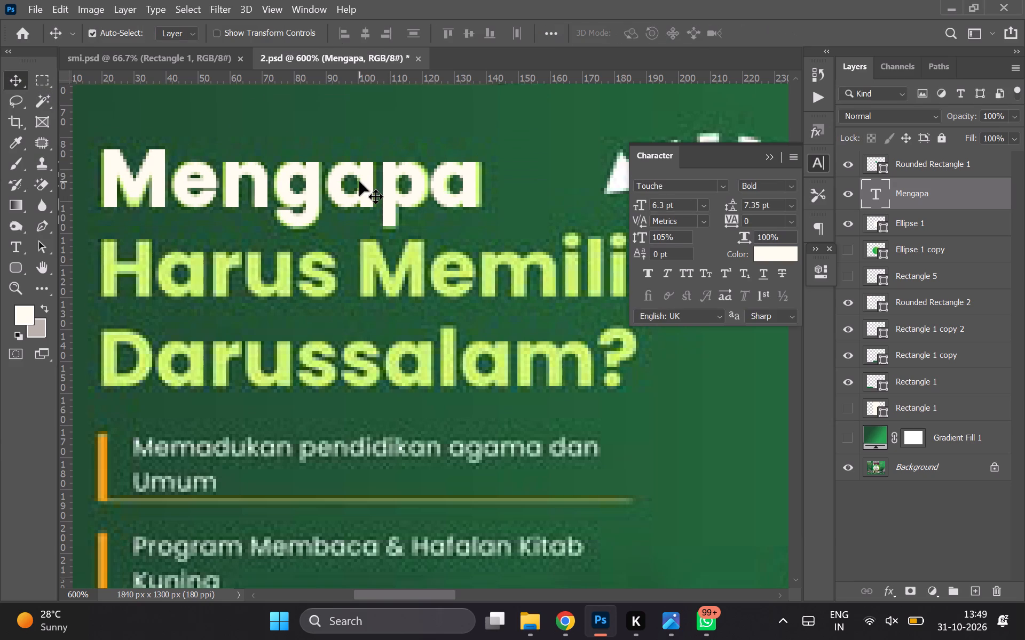
{"action": "double_click", "coordinate": [359, 181]}
{"action": "key", "text": "alt+Tab"}
{"action": "key", "text": "alt+Tab"}
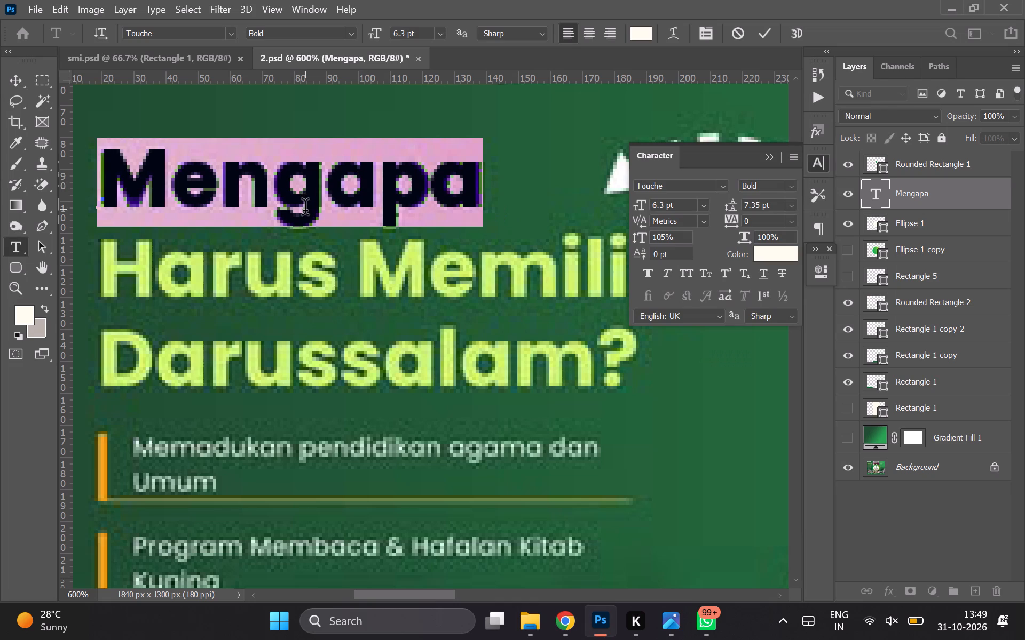
{"action": "type", "text": "WHY"}
{"action": "key", "text": "space"}
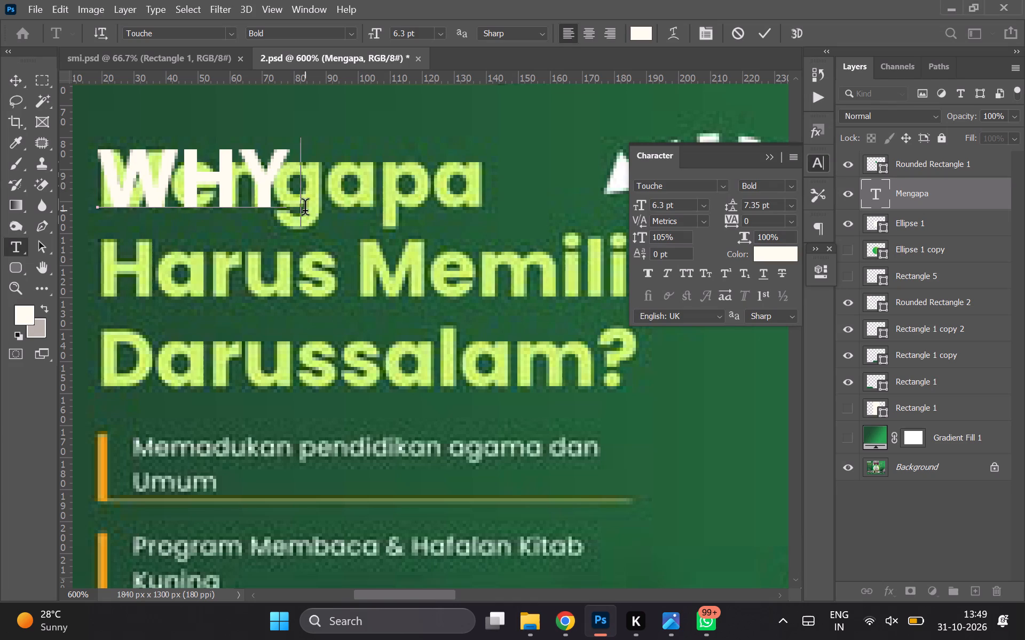
{"action": "key", "text": "ctrl+a"}
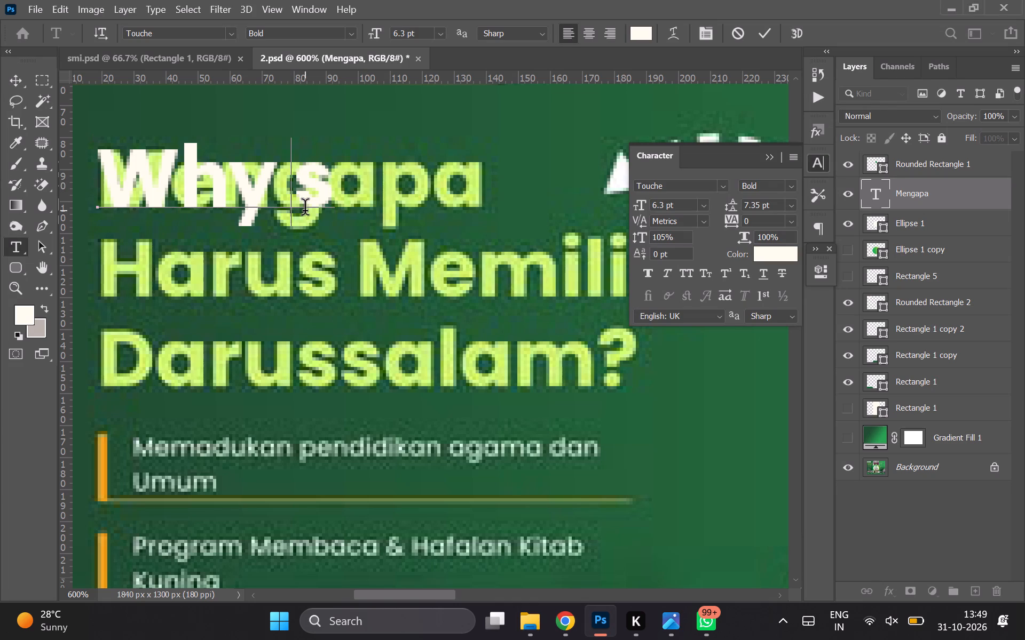
{"action": "type", "text": "upport"}
{"action": "key", "text": "space"}
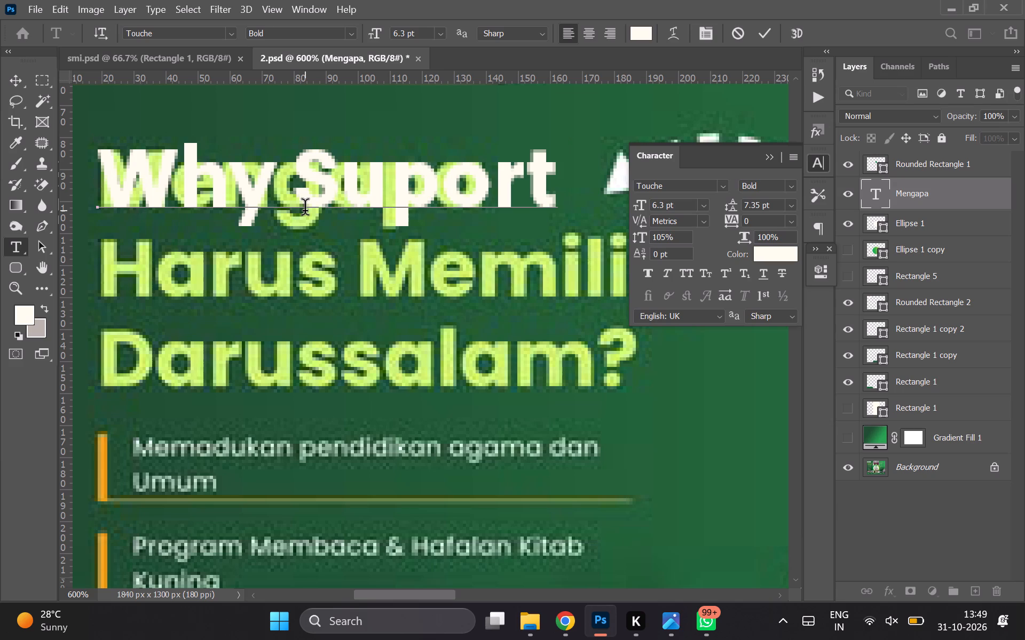
{"action": "key", "text": "BackSpace"}
{"action": "left_click", "coordinate": [13, 78]}
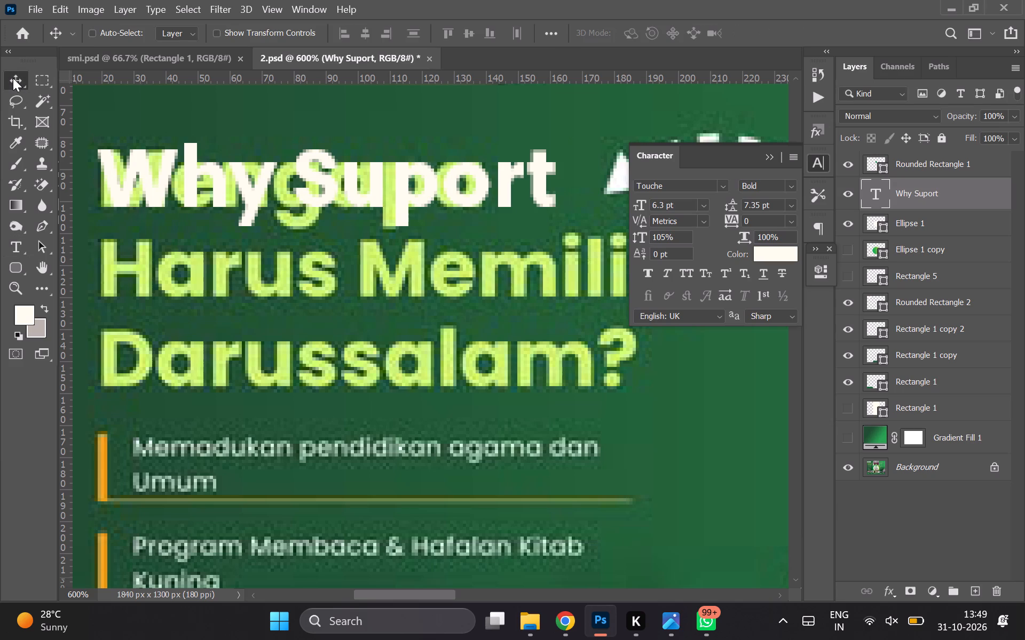
Compare the full brochure page with the generated mockup in Chrome, examining its two-line heading.
{"action": "key", "text": "ctrl+0"}
{"action": "key", "text": "alt+Tab"}
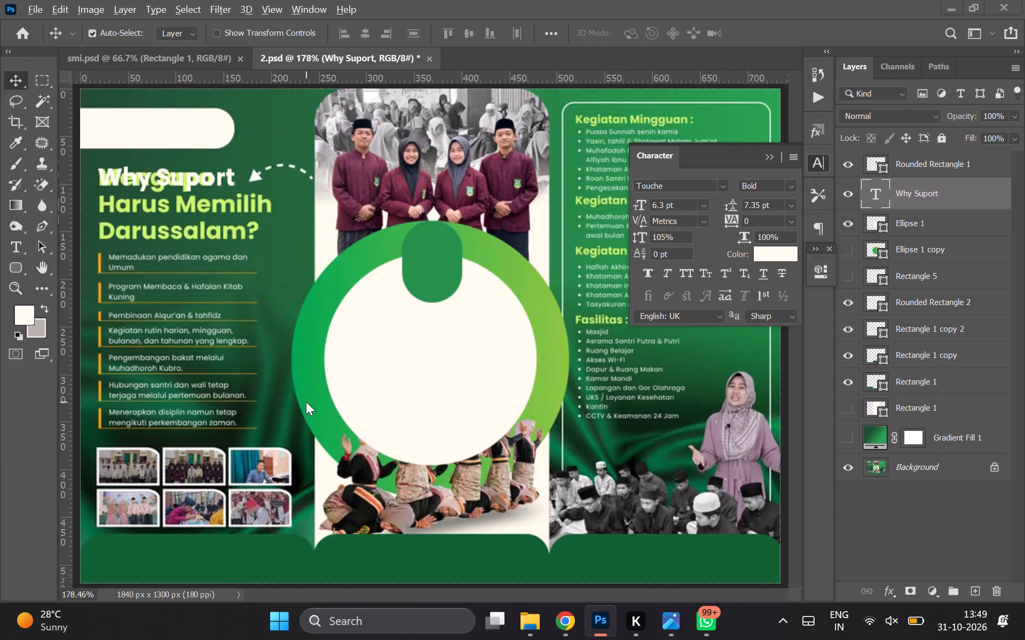
{"action": "key", "text": "alt+Tab"}
{"action": "key", "text": "alt+Tab"}
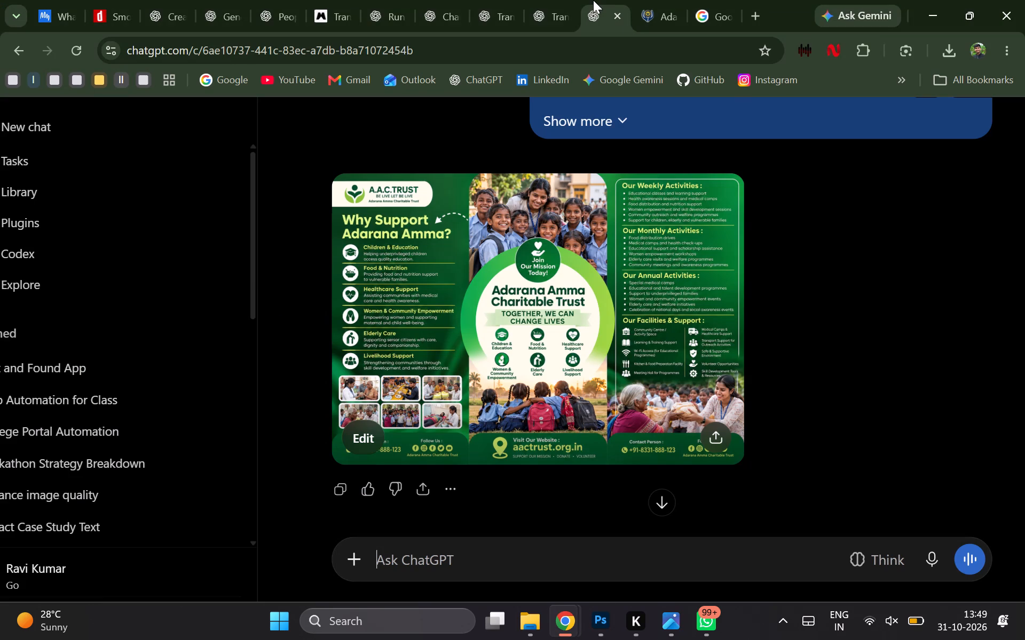
{"action": "key", "text": "alt+Tab"}
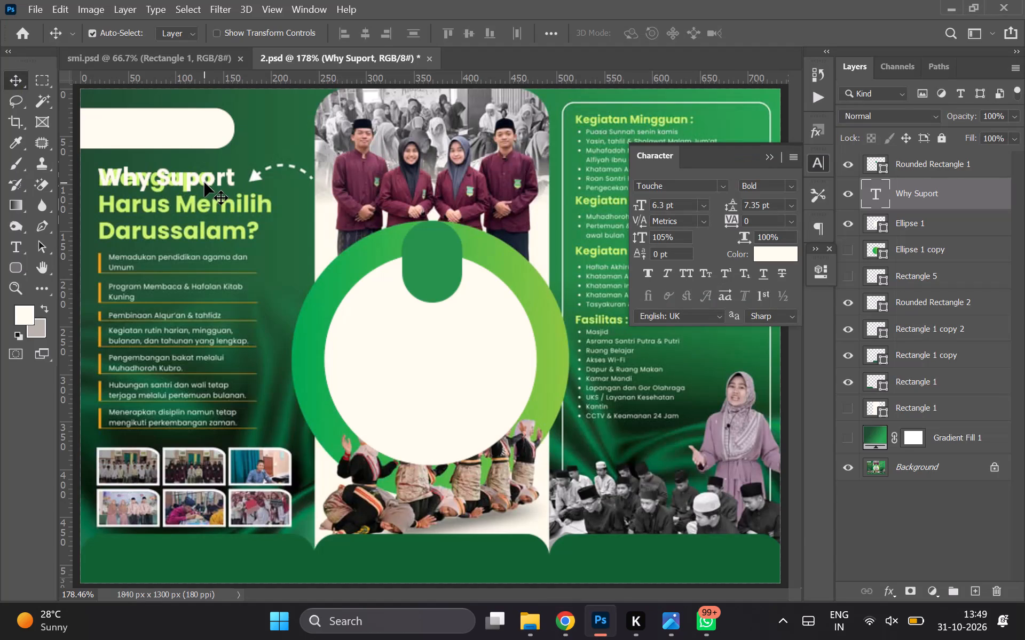
{"action": "key", "text": "alt+Tab"}
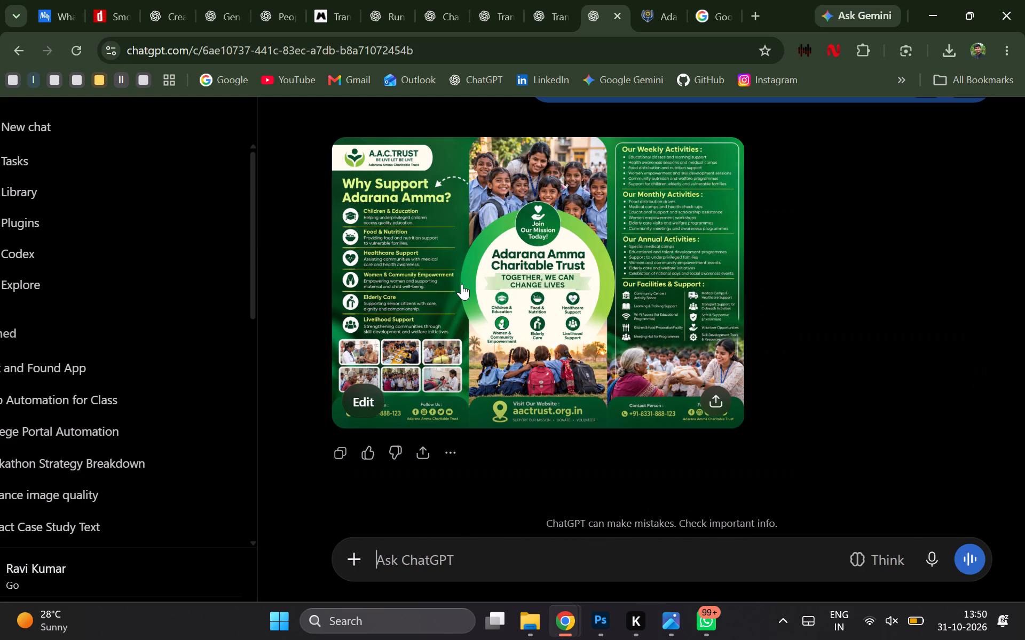
{"action": "key", "text": "alt+Tab"}
Duplicate the Why Suport text layer and move the copy straight down onto the second line of the reference heading.
{"action": "left_click", "coordinate": [196, 175]}
{"action": "key", "text": "ctrl+j"}
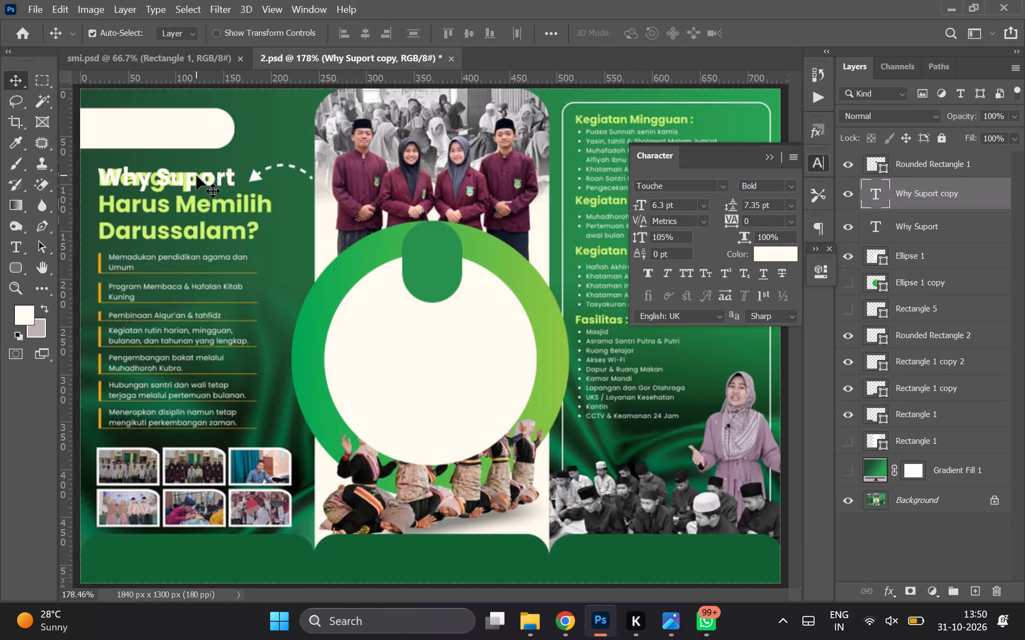
{"action": "key", "text": "Down"}
{"action": "key", "text": "Down"}
{"action": "key", "text": "Down"}
{"action": "key", "text": "Down"}
{"action": "key", "text": "Down"}
{"action": "key", "text": "Down"}
{"action": "key", "text": "Down"}
{"action": "key", "text": "Down"}
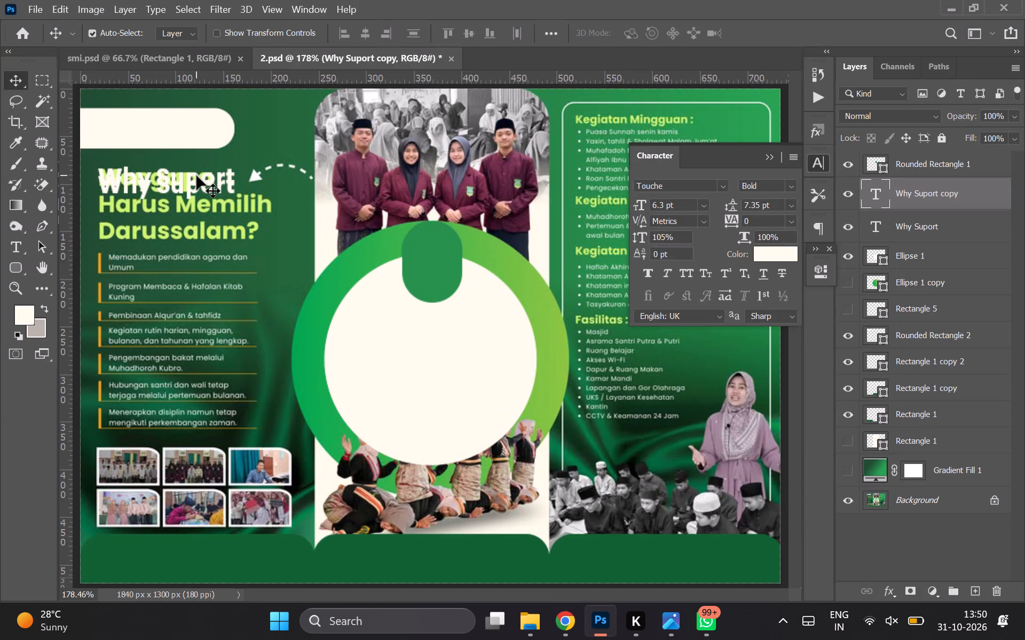
{"action": "key", "text": "Down"}
{"action": "key", "text": "Down"}
{"action": "key", "text": "shift+Down"}
{"action": "key", "text": "Down"}
{"action": "key", "text": "Down"}
{"action": "key", "text": "Down"}
{"action": "key", "text": "Down"}
{"action": "key", "text": "Down"}
{"action": "key", "text": "Down"}
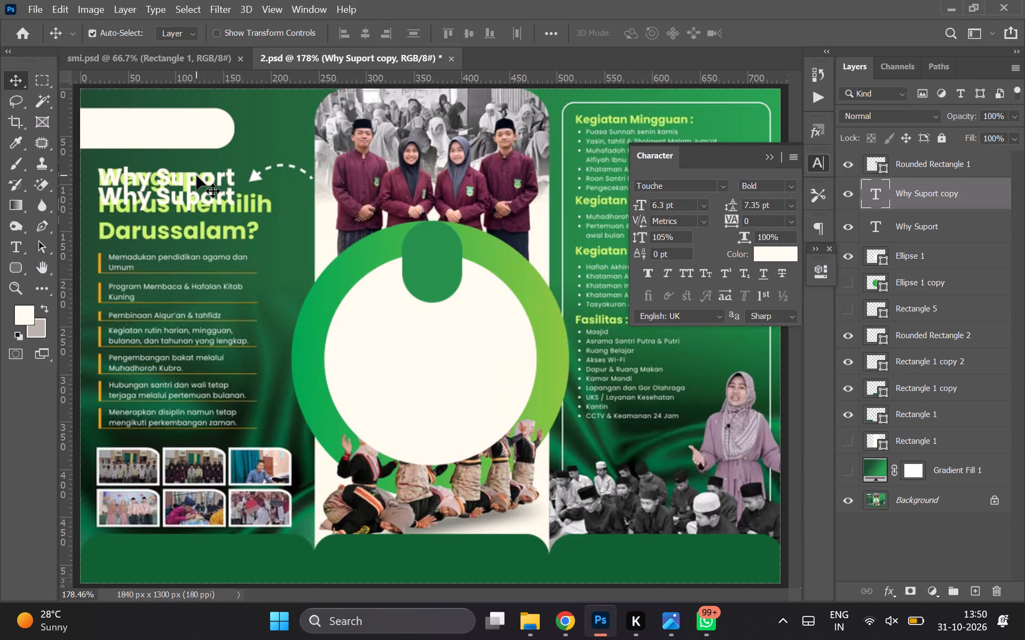
Change the duplicated text to "Harus Memilih" to match the second line of the reference heading.
{"action": "double_click", "coordinate": [881, 194]}
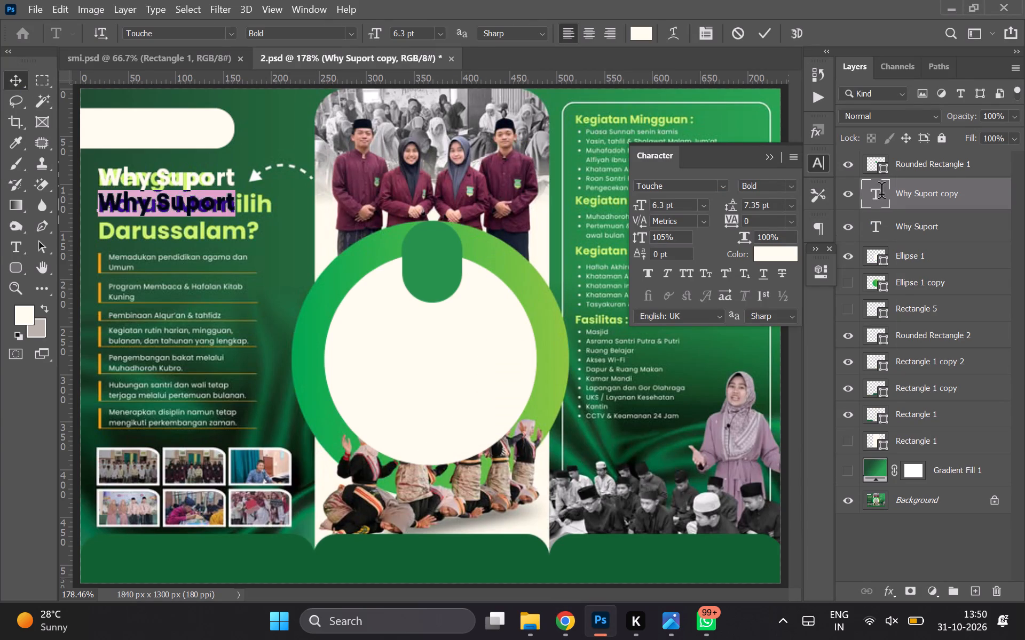
{"action": "key", "text": "a"}
{"action": "type", "text": "ru"}
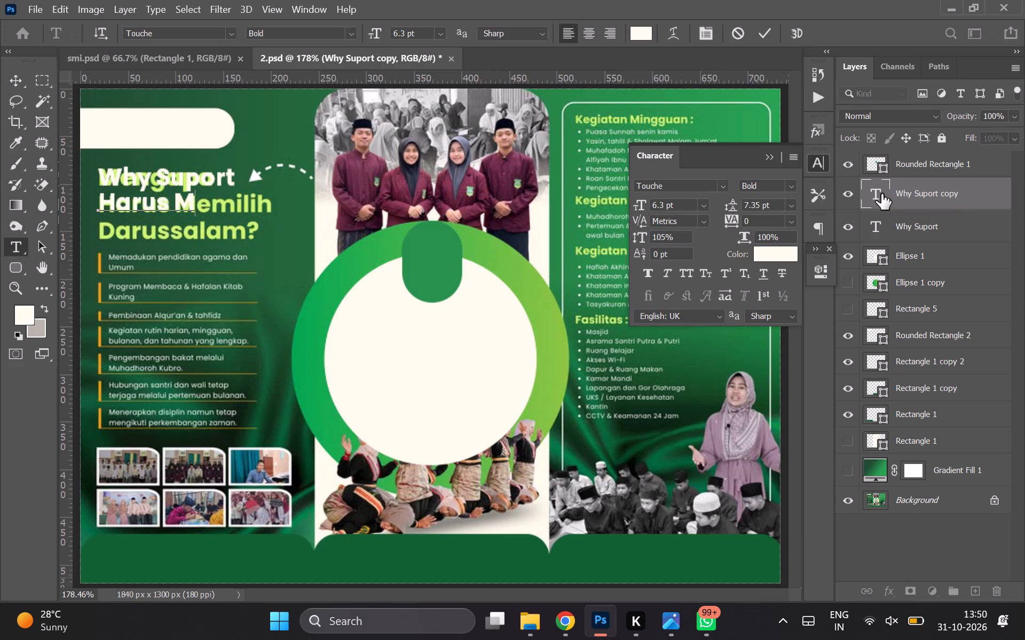
{"action": "type", "text": "emilih"}
{"action": "left_click", "coordinate": [9, 74]}
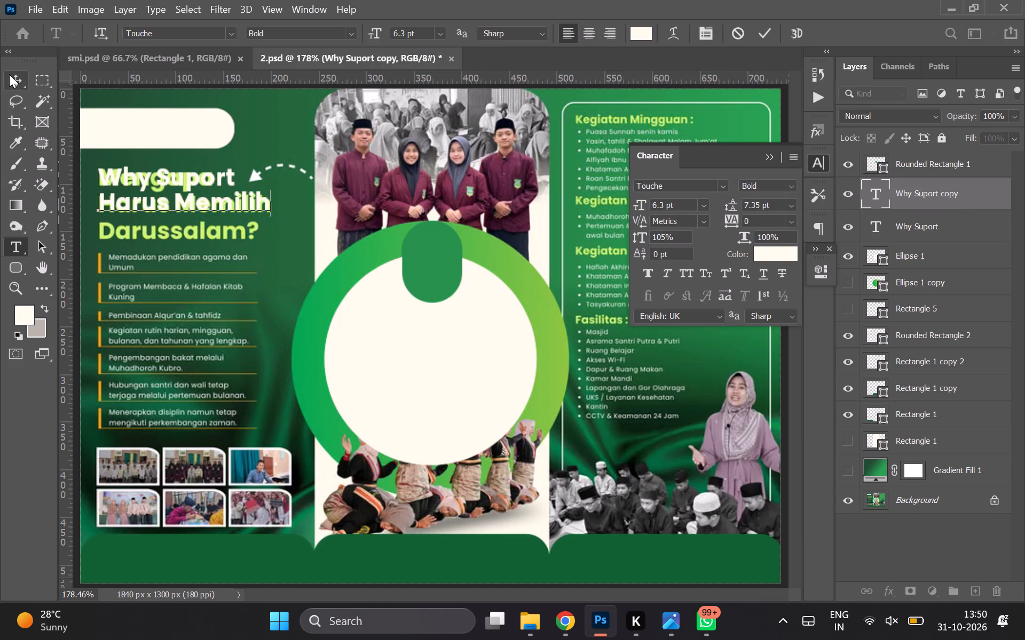
Nudge the Harus Memilih text down two pixels so its first letters line up with the reference line.
{"action": "key", "text": "ctrl+equal"}
{"action": "key", "text": "ctrl+equal"}
{"action": "key", "text": "ctrl+equal"}
{"action": "scroll", "coordinate": [9, 74], "scroll_direction": "left", "scroll_amount": 12}
{"action": "scroll", "coordinate": [98, 220], "scroll_direction": "up", "scroll_amount": 2}
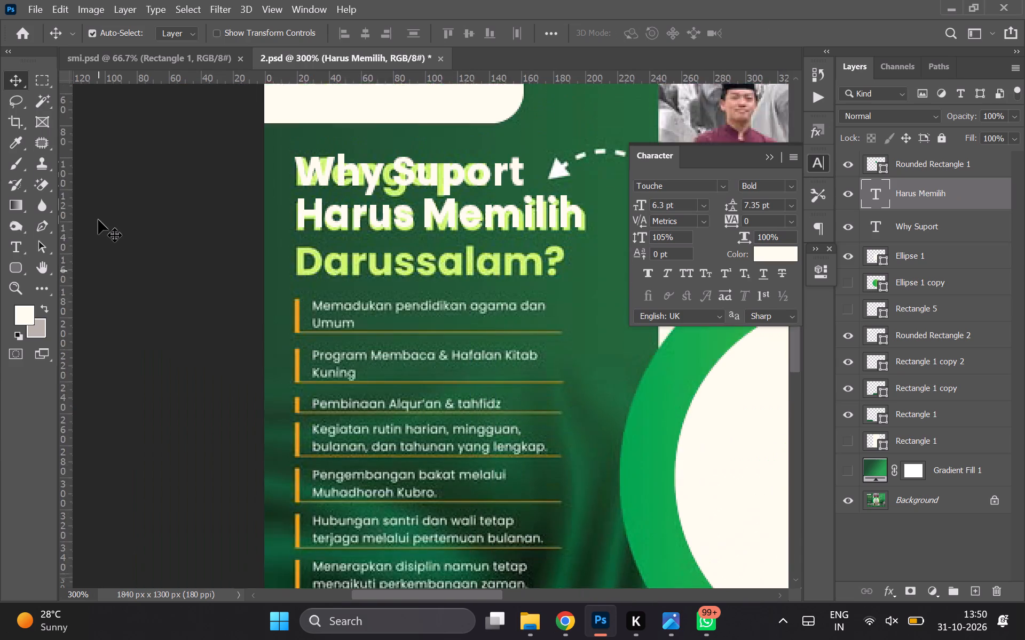
{"action": "key", "text": "ctrl+equal"}
{"action": "key", "text": "ctrl+equal"}
{"action": "key", "text": "ctrl+equal"}
{"action": "key", "text": "ctrl+equal"}
{"action": "scroll", "coordinate": [98, 220], "scroll_direction": "up", "scroll_amount": 1}
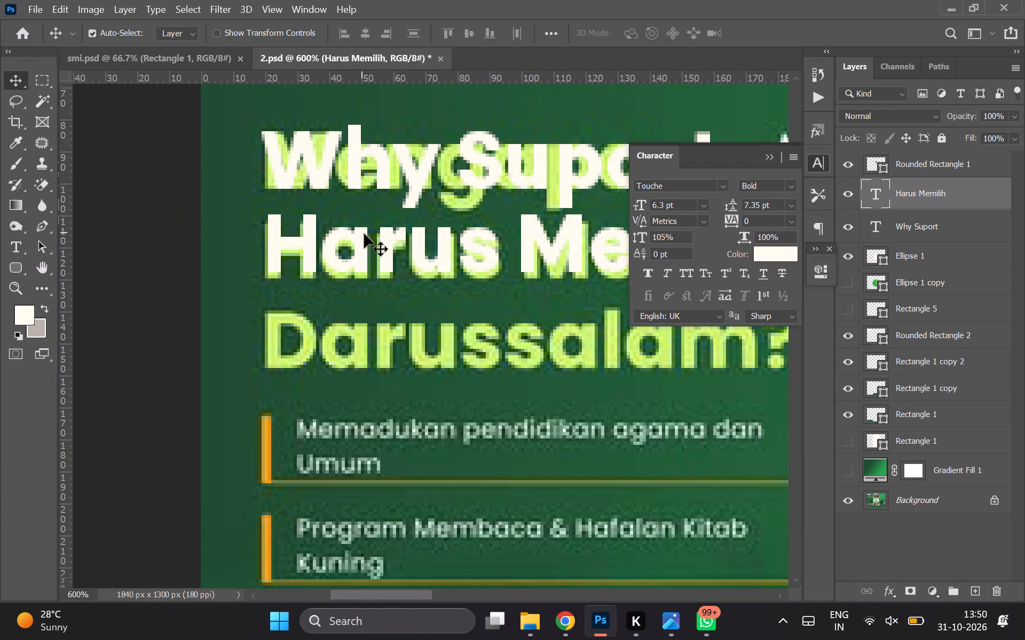
{"action": "left_click", "coordinate": [364, 234]}
{"action": "key", "text": "Down"}
{"action": "key", "text": "Down"}
{"action": "key", "text": "Left"}
{"action": "key", "text": "Right"}
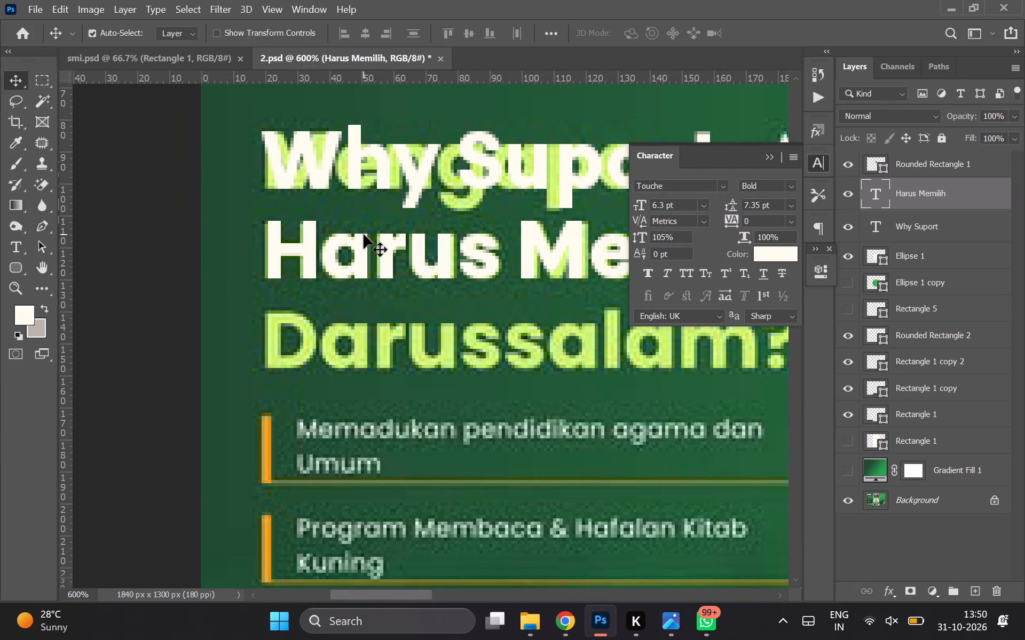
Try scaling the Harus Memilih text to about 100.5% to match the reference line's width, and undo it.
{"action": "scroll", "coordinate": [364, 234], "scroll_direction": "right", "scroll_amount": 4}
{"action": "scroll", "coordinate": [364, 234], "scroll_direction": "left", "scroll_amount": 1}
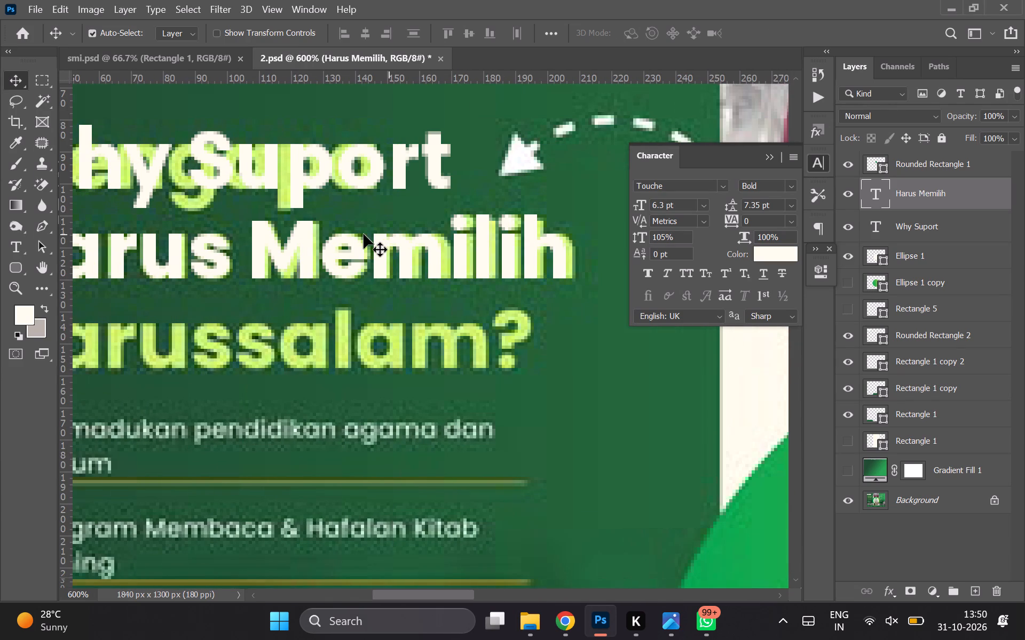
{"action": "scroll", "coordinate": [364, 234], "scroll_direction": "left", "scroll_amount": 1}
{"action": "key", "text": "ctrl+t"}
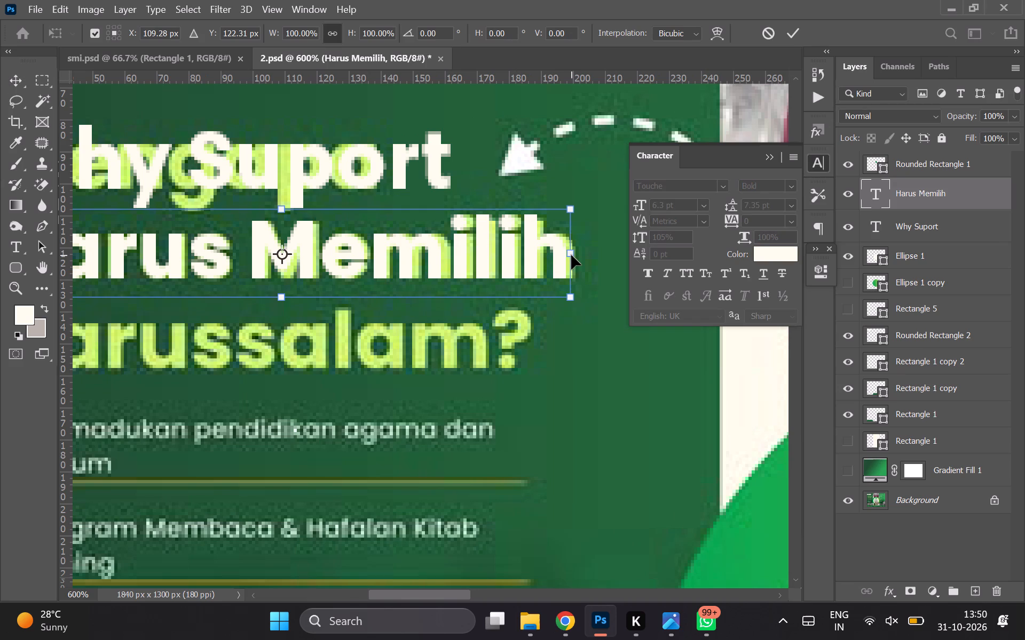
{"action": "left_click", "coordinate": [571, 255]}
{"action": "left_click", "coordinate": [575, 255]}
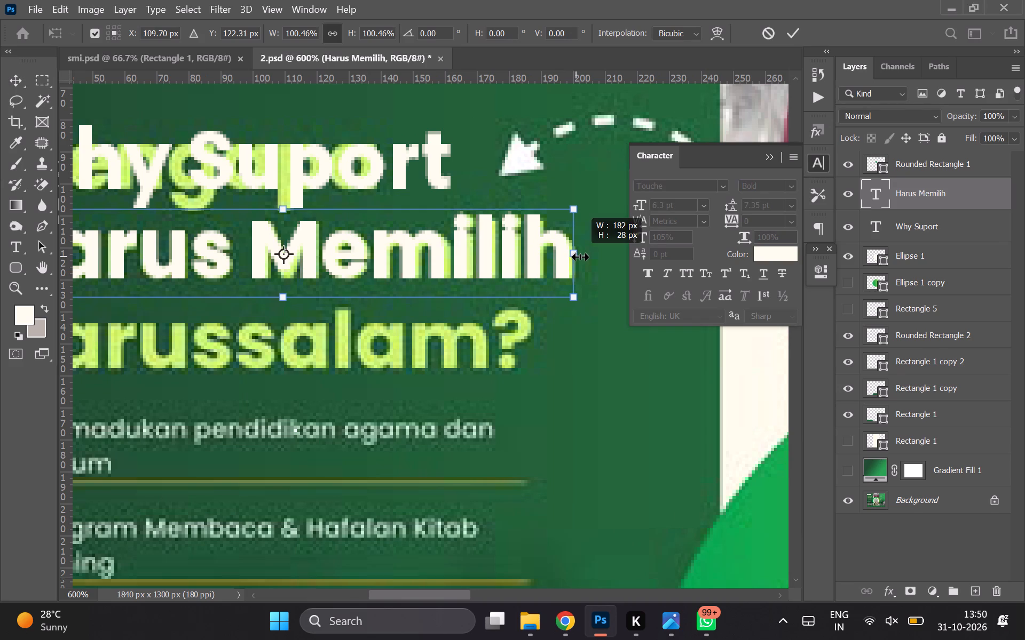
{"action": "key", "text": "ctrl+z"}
Set the tracking of the Harus Memilih text to 10.
{"action": "left_click", "coordinate": [753, 218]}
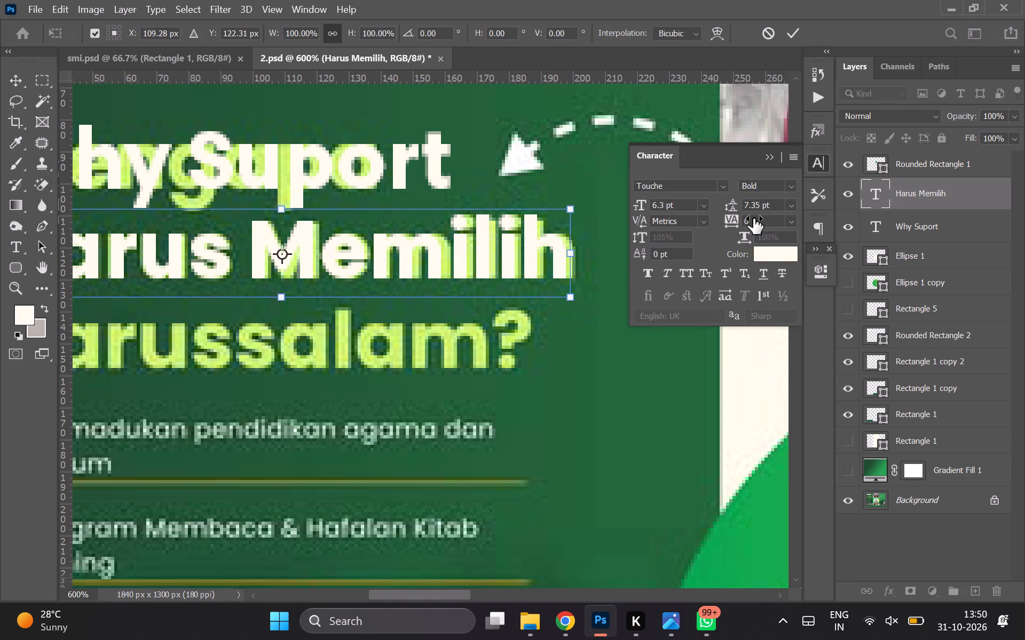
{"action": "key", "text": "ctrl+a"}
{"action": "type", "text": "10"}
{"action": "key", "text": "Return"}
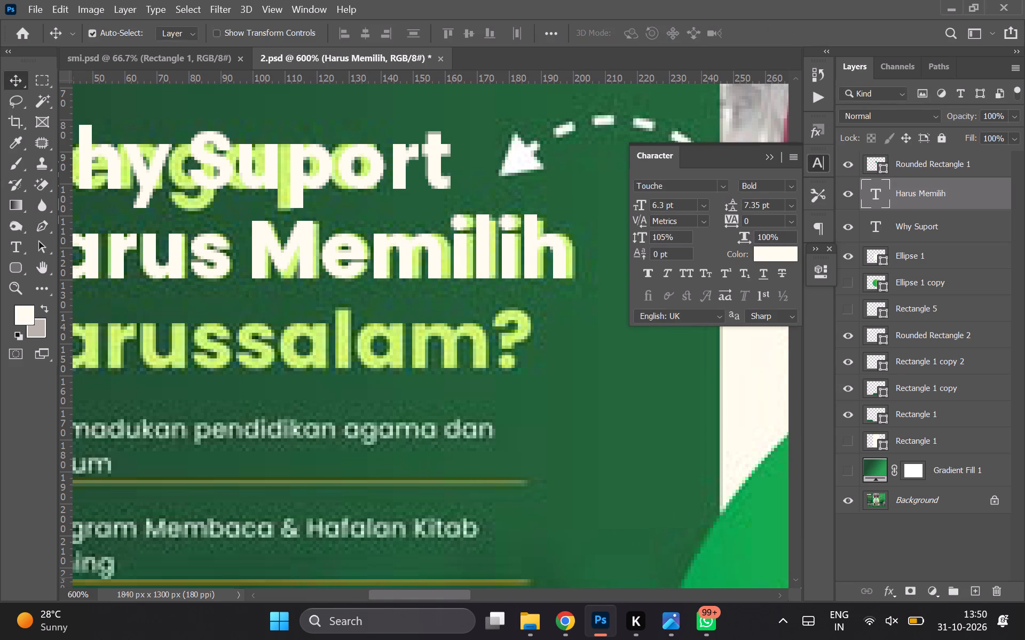
{"action": "left_click", "coordinate": [764, 217]}
{"action": "key", "text": "ctrl+a"}
{"action": "type", "text": "10"}
{"action": "key", "text": "Return"}
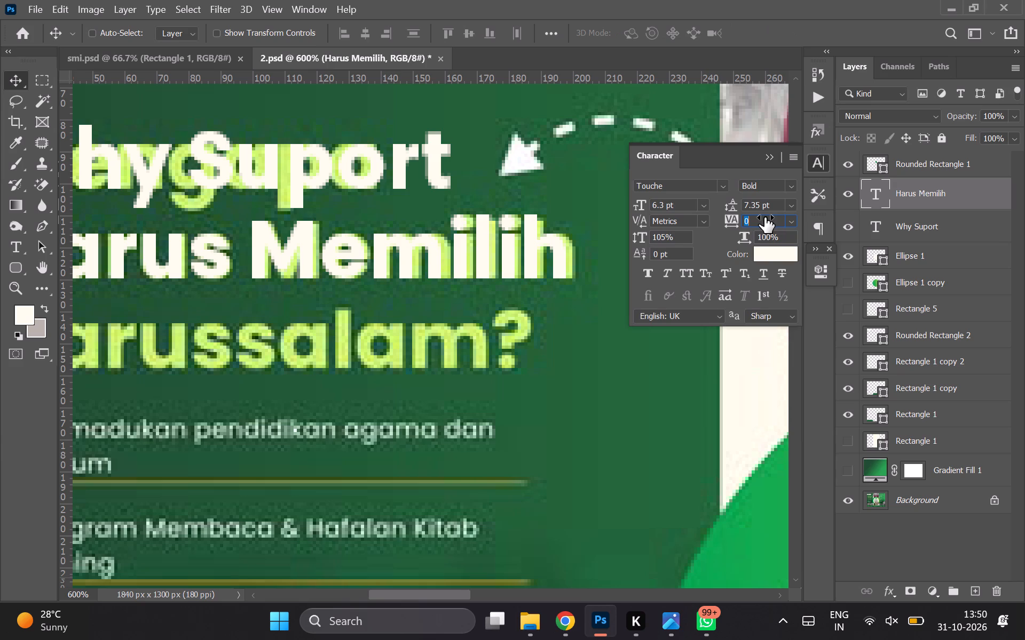